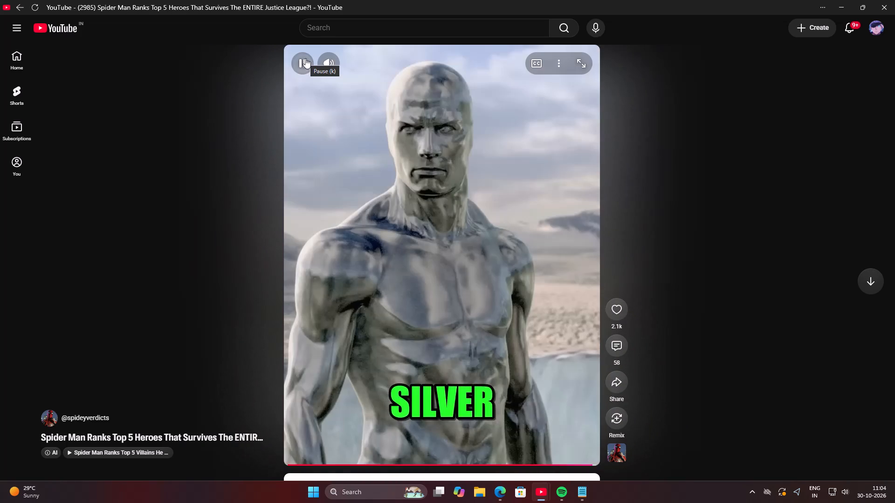
Pause the Spider Man Top 5 Heroes short at the Silver Surfer segment.
click(305, 58)
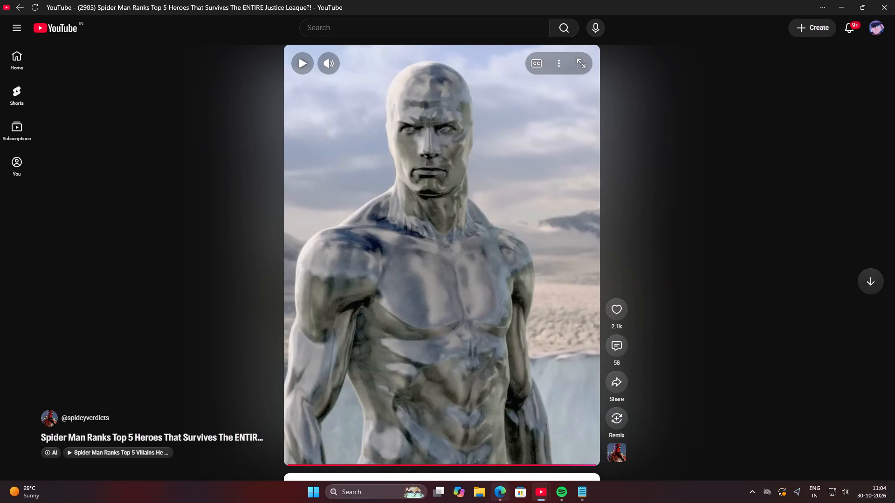
Switch to the Edge browser window and replace the DR STRANGE image search with SILVER SURFER.
click(496, 502)
click(830, 79)
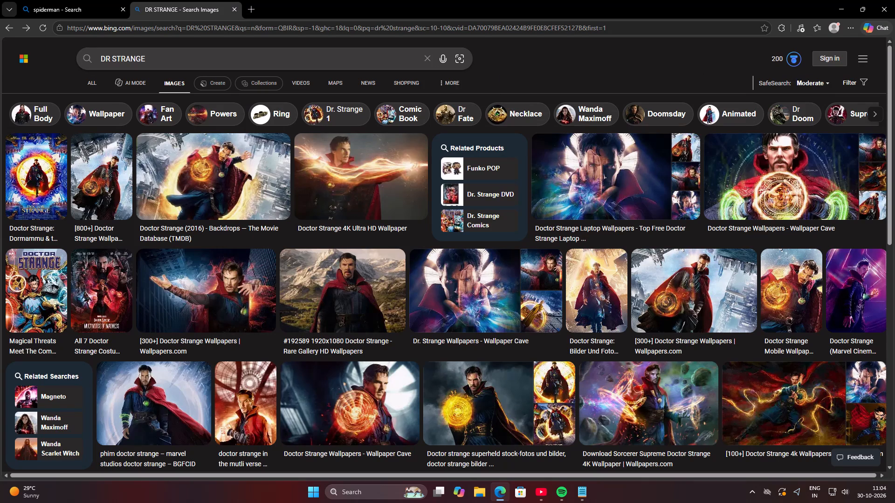
click(316, 58)
key(BackSpace)
key(BackSpace)
key(BackSpace)
key(BackSpace)
key(BackSpace)
key(BackSpace)
key(BackSpace)
key(BackSpace)
key(BackSpace)
key(BackSpace)
key(BackSpace)
key(BackSpace)
key(BackSpace)
key(BackSpace)
key(BackSpace)
key(BackSpace)
key(BackSpace)
key(BackSpace)
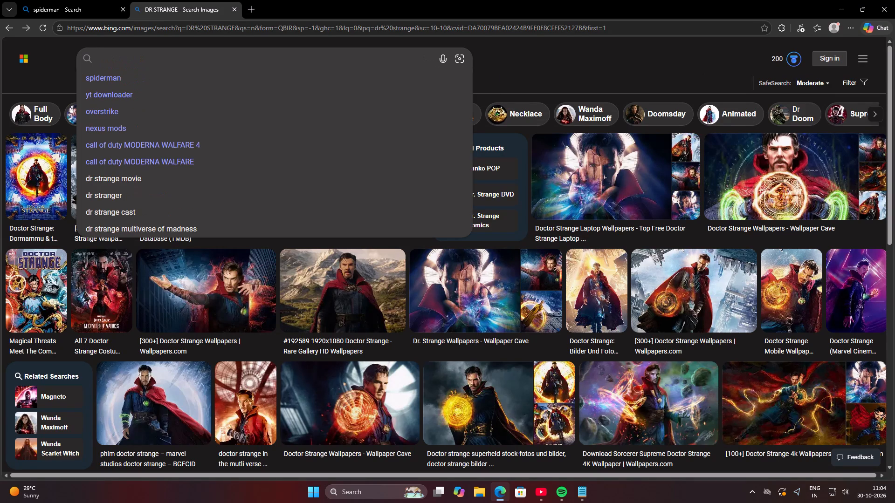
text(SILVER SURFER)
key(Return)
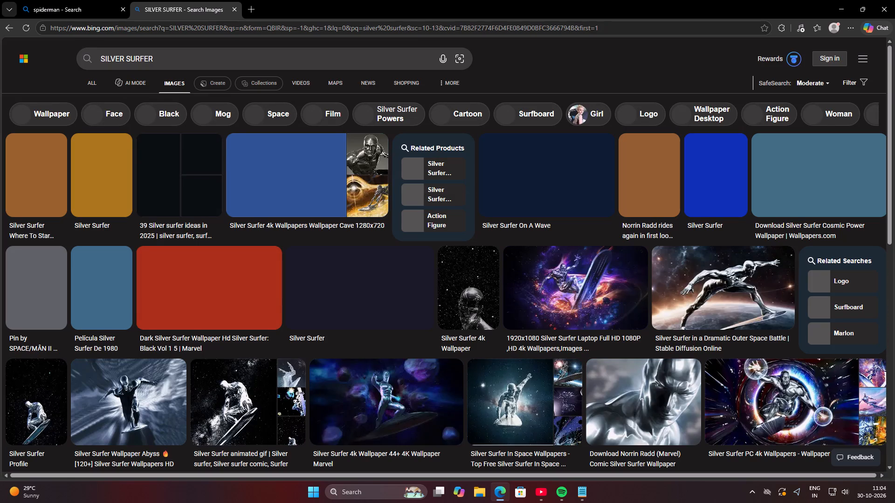
Save the 936 × 1400 Silver Surfer image from ar.inspiredpencil.com, second in the results, to the Downloads folder.
click(93, 176)
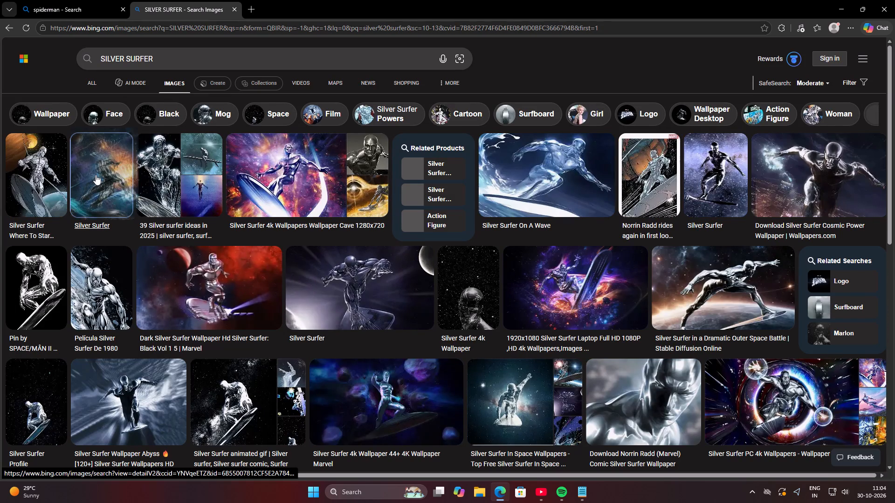
click(102, 174)
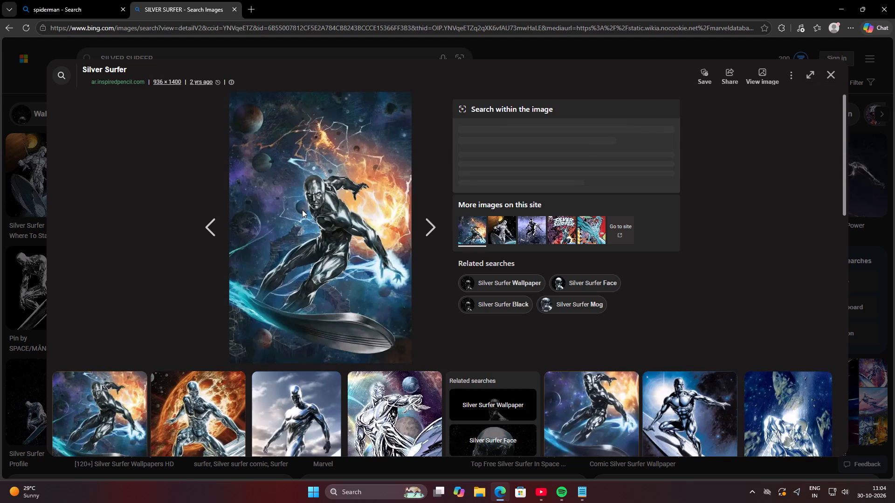
right_click(325, 225)
click(343, 251)
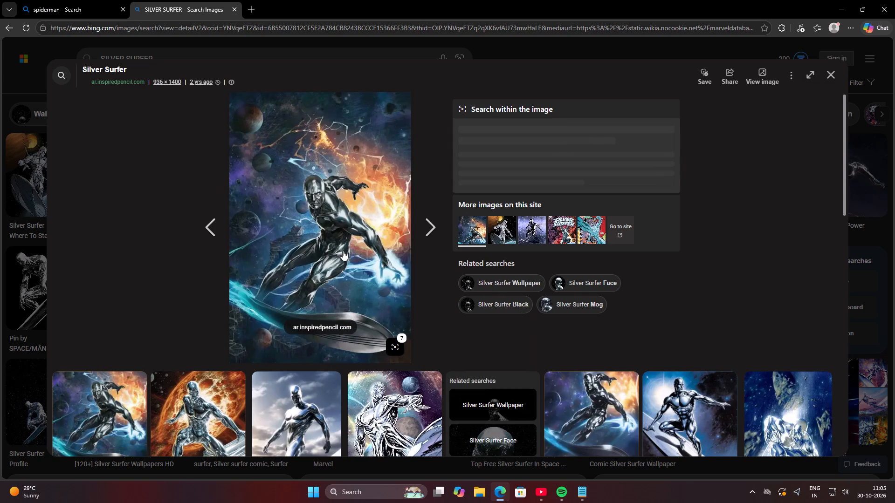
click(42, 107)
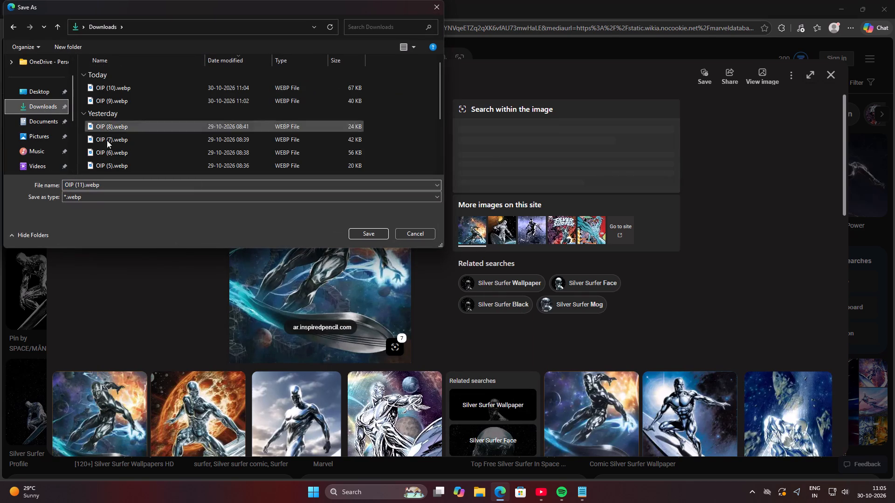
Save the Silver Surfer image to Downloads as OIP (11).webp, close the browser and clear the screen to the desktop.
click(356, 233)
click(894, 0)
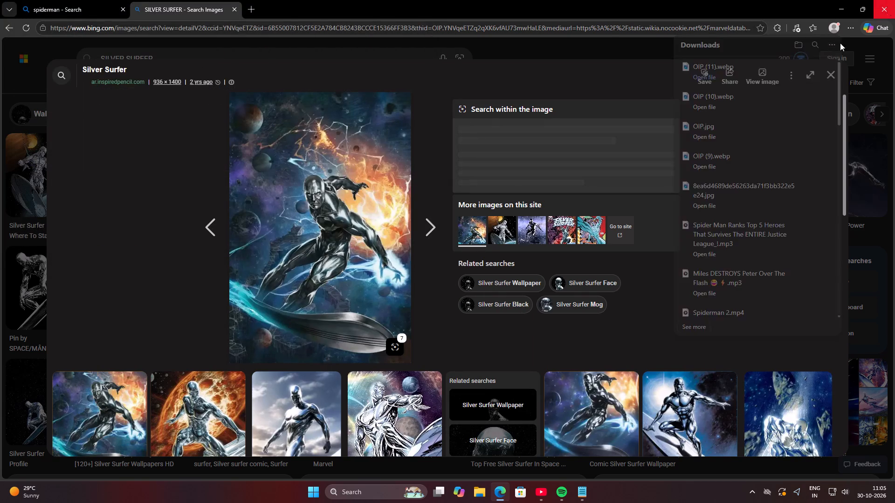
click(894, 0)
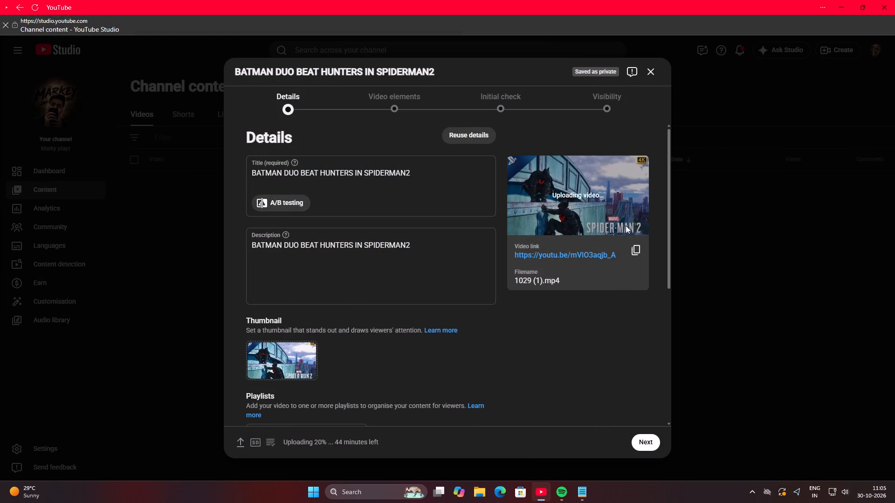
click(839, 0)
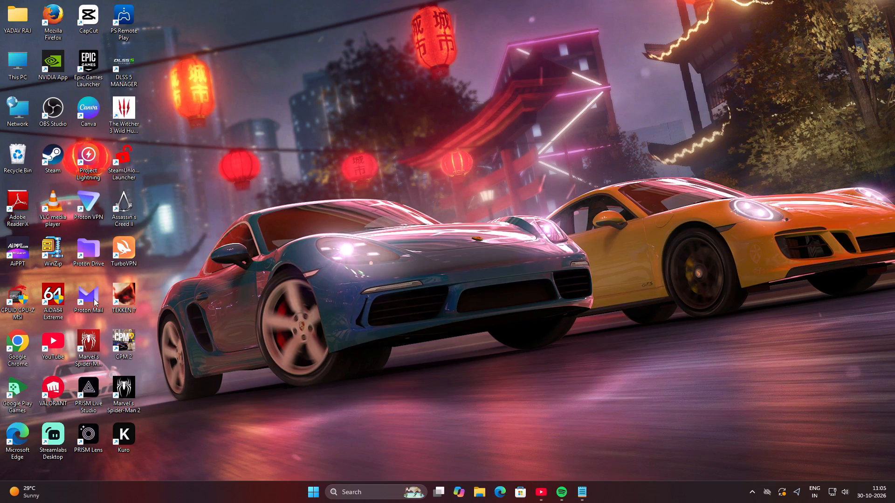
Open Proton VPN, connect to the fastest free server, and return to the desktop.
double_click(91, 193)
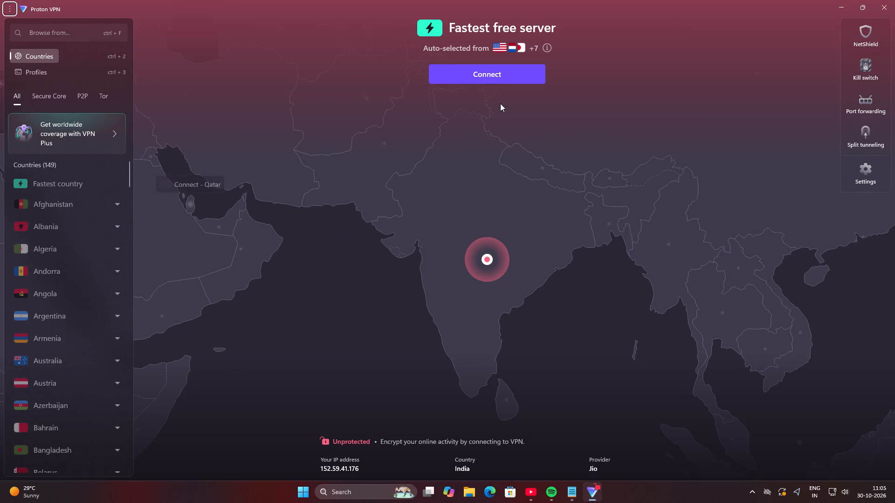
click(507, 76)
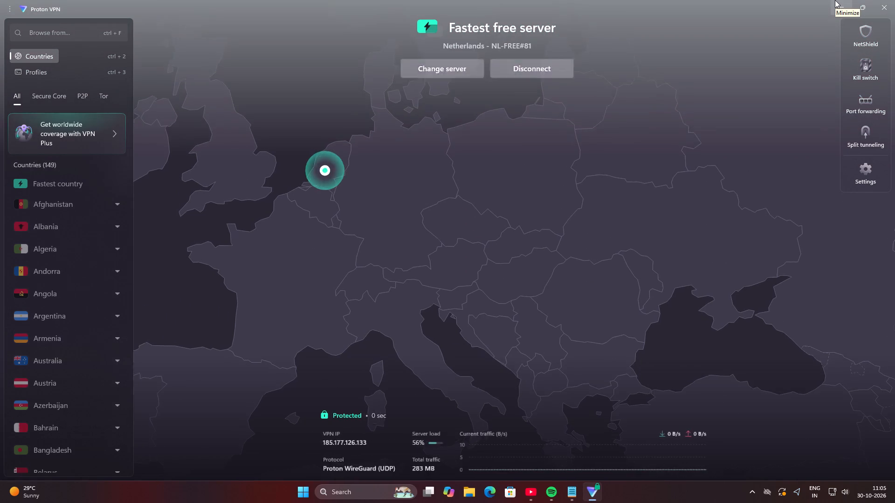
click(835, 0)
click(524, 481)
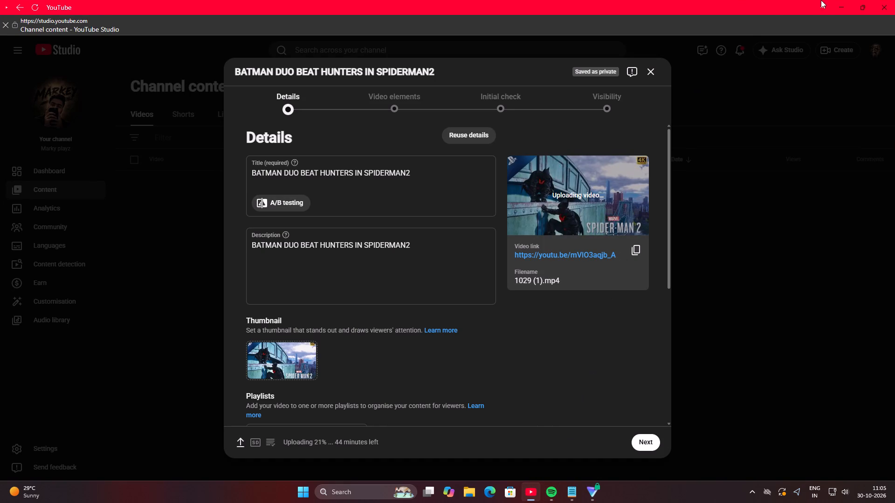
click(841, 0)
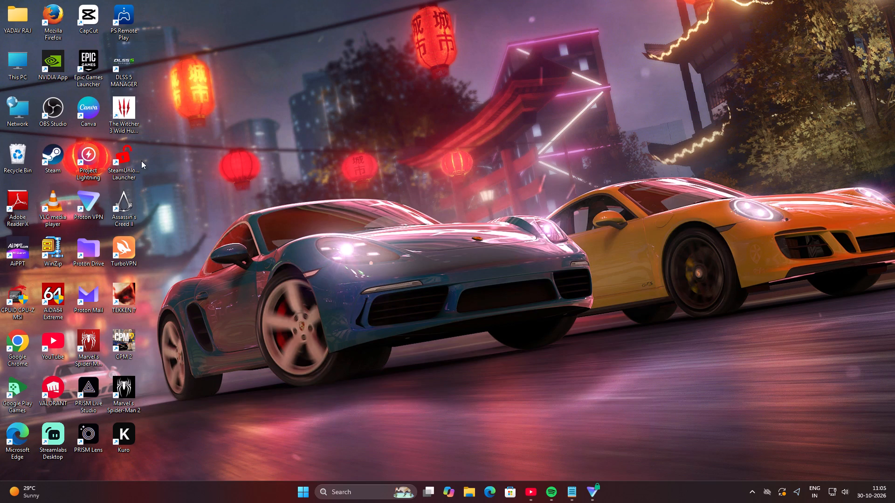
Open CapCut and load the existing project 0927 (1) without relinking its missing media.
double_click(92, 17)
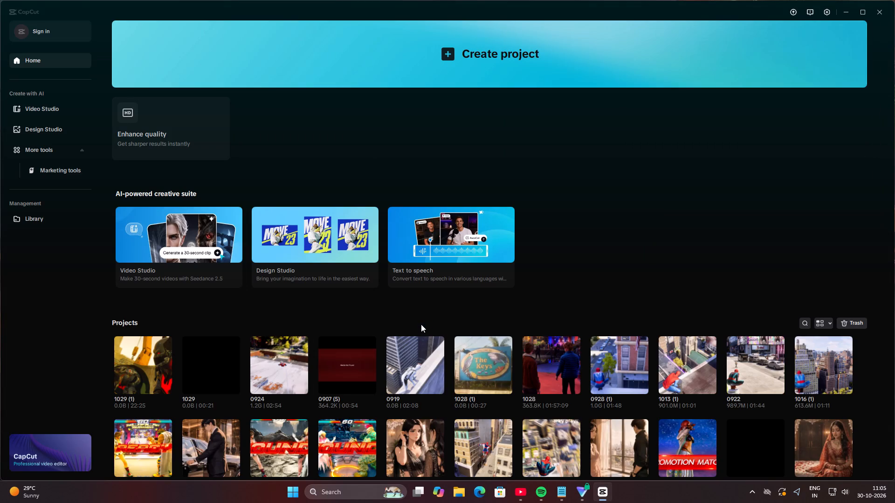
scroll(487, 349, down, 6)
scroll(519, 318, down, 5)
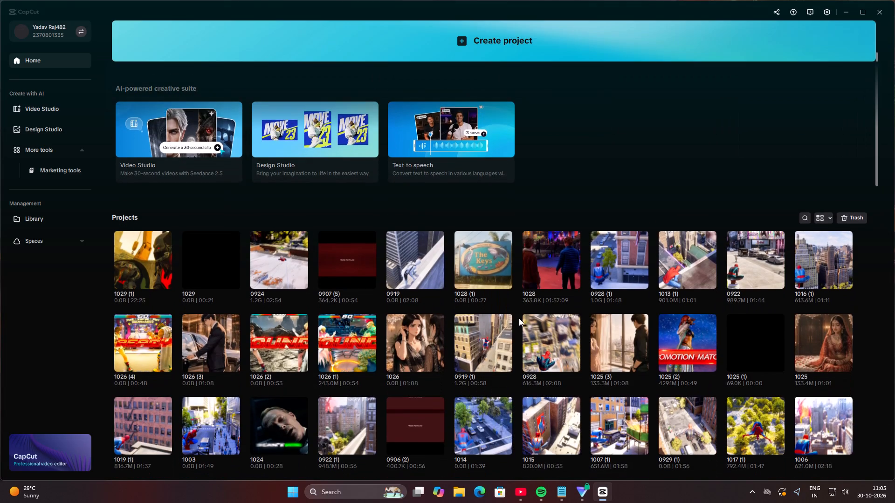
scroll(518, 331, down, 19)
scroll(530, 344, down, 3)
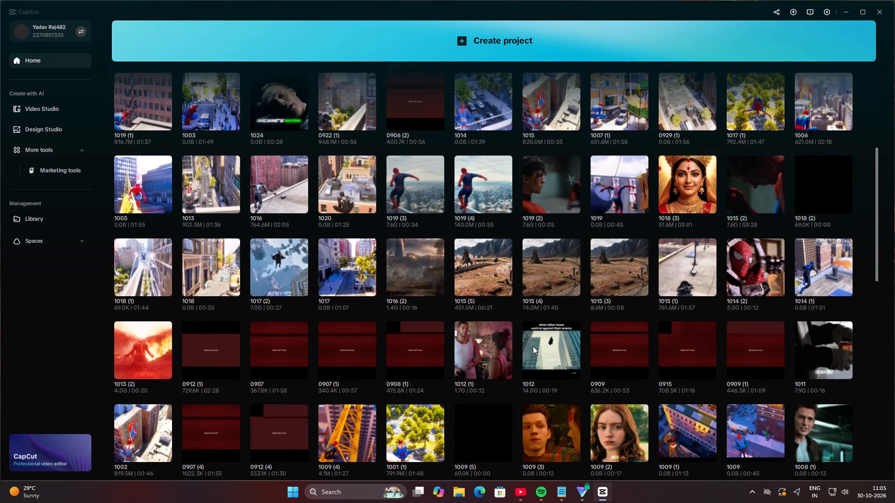
scroll(533, 346, down, 13)
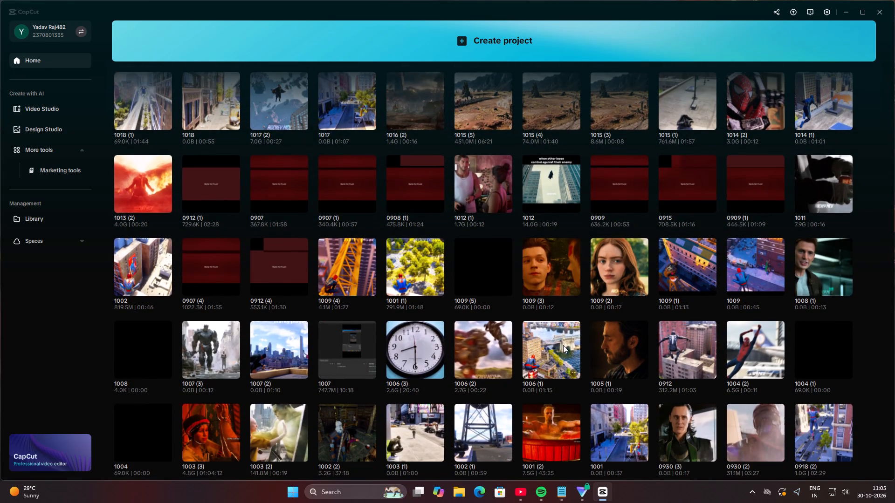
scroll(600, 356, down, 3)
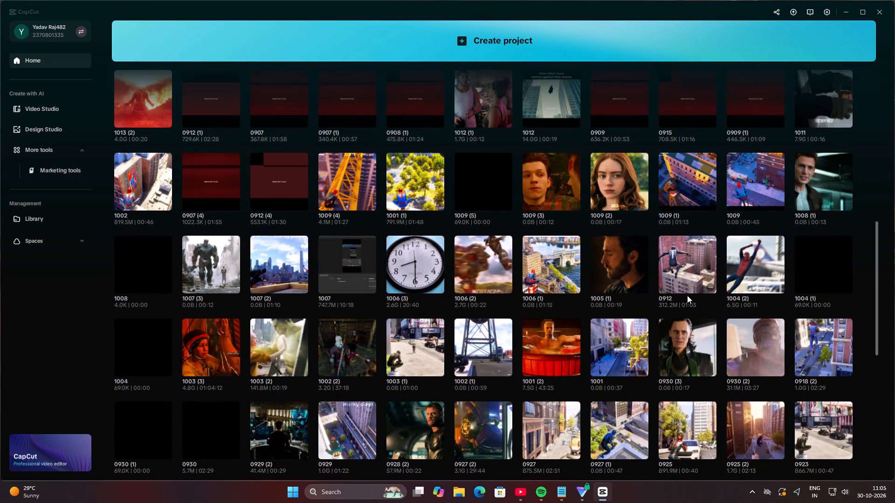
scroll(732, 381, down, 3)
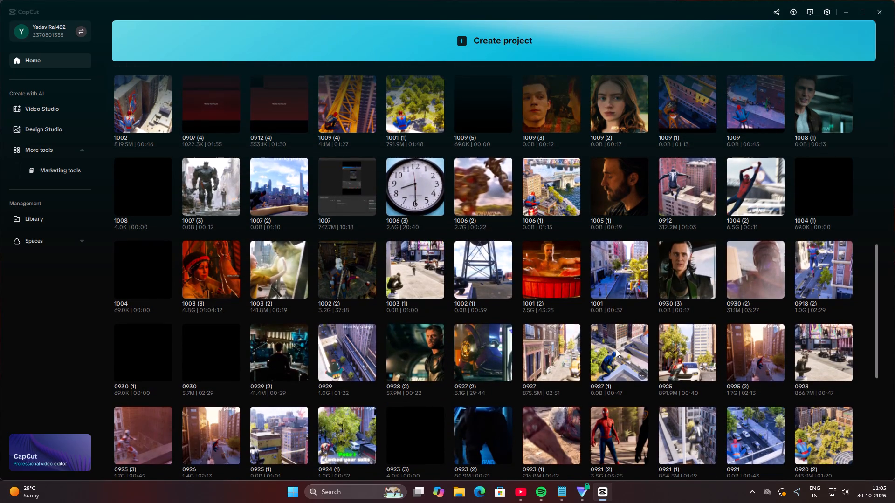
click(616, 349)
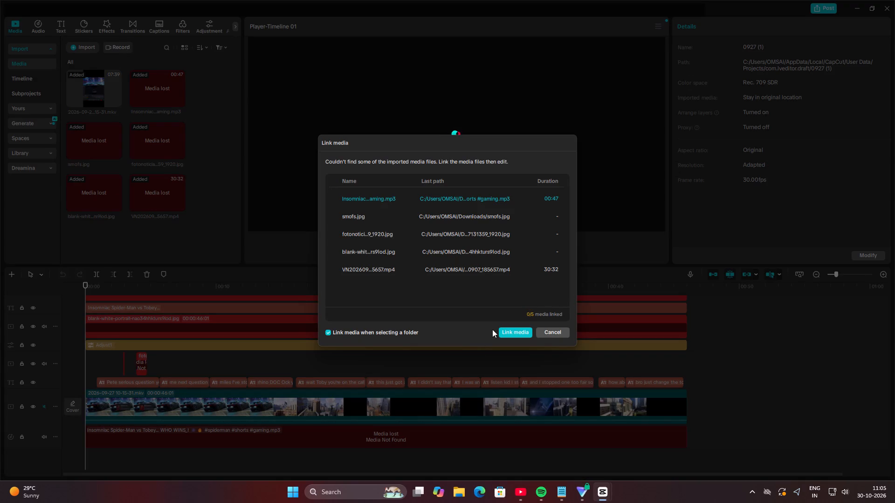
click(546, 333)
Delete the lost Insomniac Spider-Man audio clip from the bottom track of the timeline.
click(138, 434)
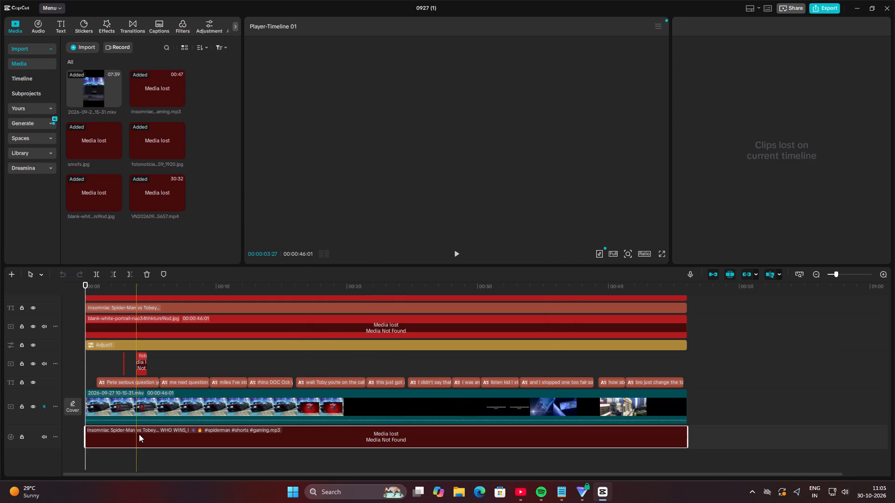
key(Delete)
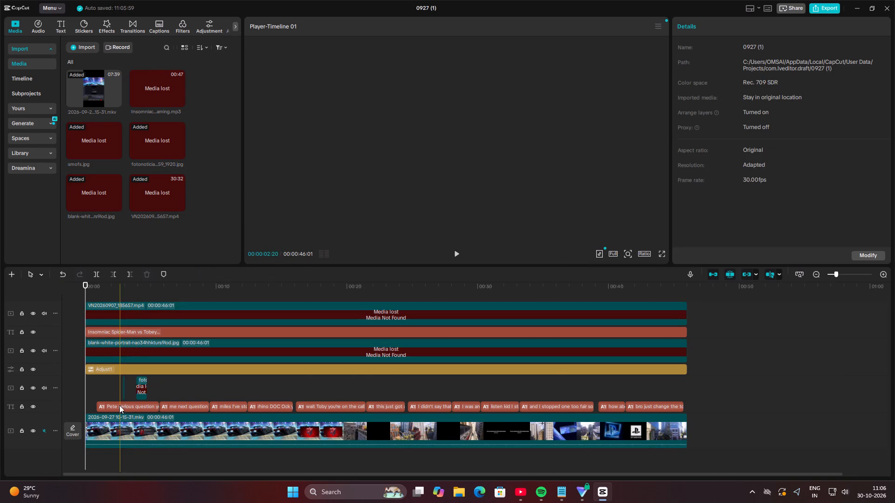
Hide the caption track and the three overlay tracks with missing media, leaving the playhead at the timeline start.
click(34, 408)
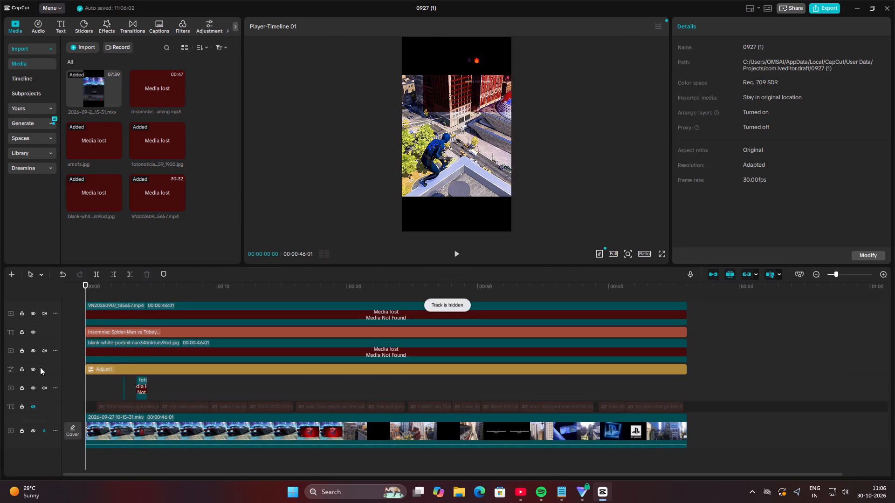
click(32, 351)
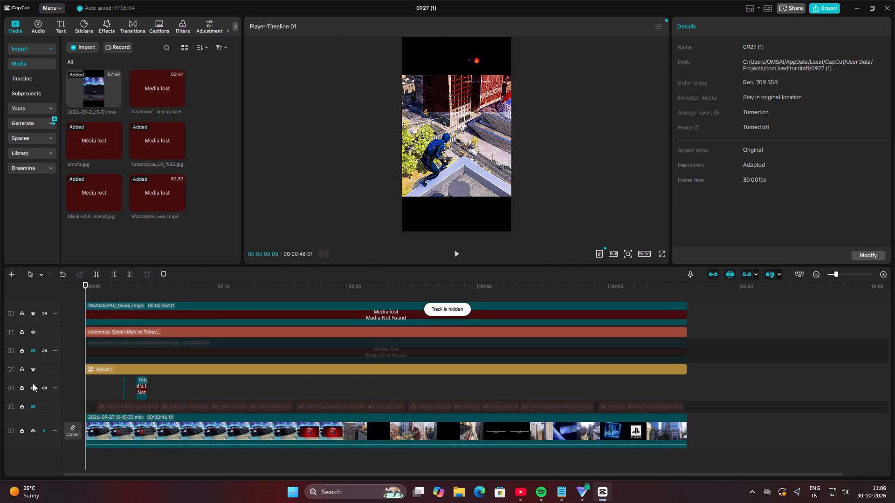
click(33, 383)
click(32, 388)
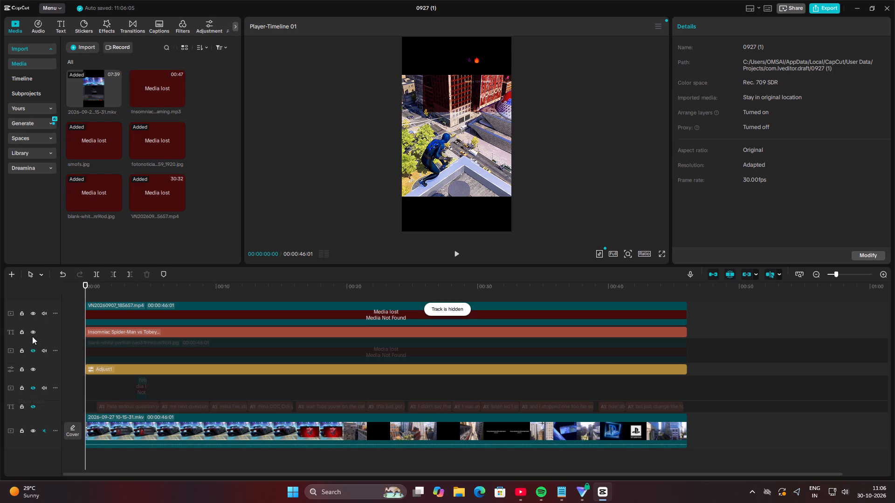
click(34, 312)
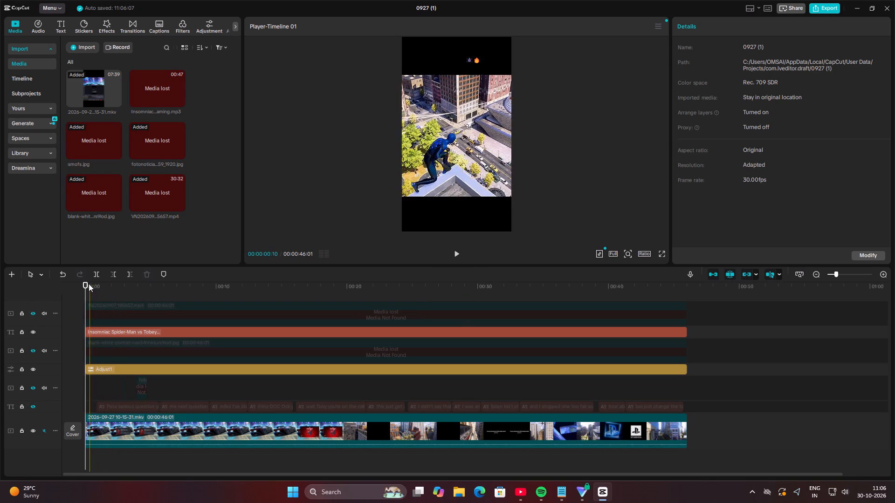
drag(85, 284, 42, 319)
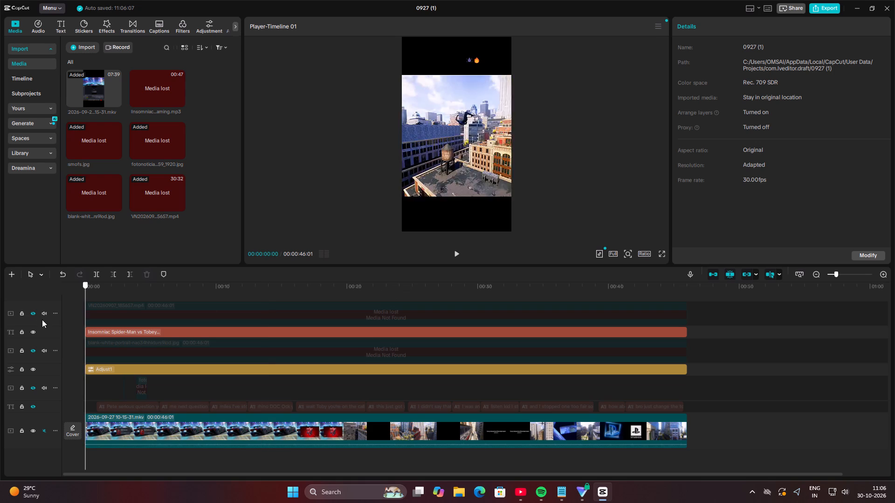
drag(42, 319, 42, 320)
Copy the title line "Miles DESTROYS Peter Over The Flash" with its emojis from the Notepad notes and return to CapCut.
click(563, 491)
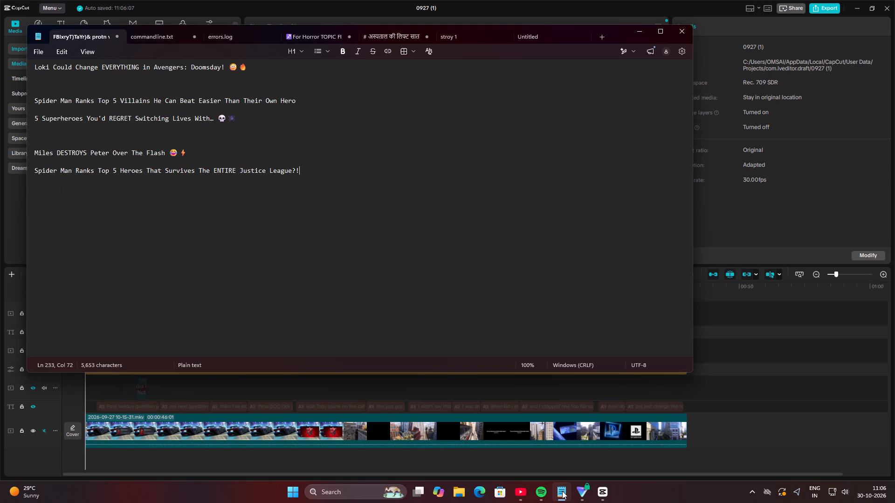
click(30, 155)
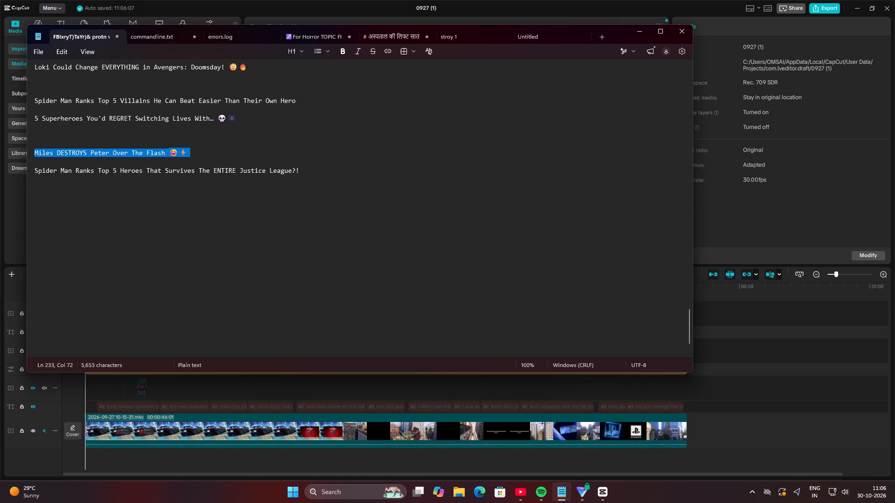
right_click(30, 155)
click(79, 166)
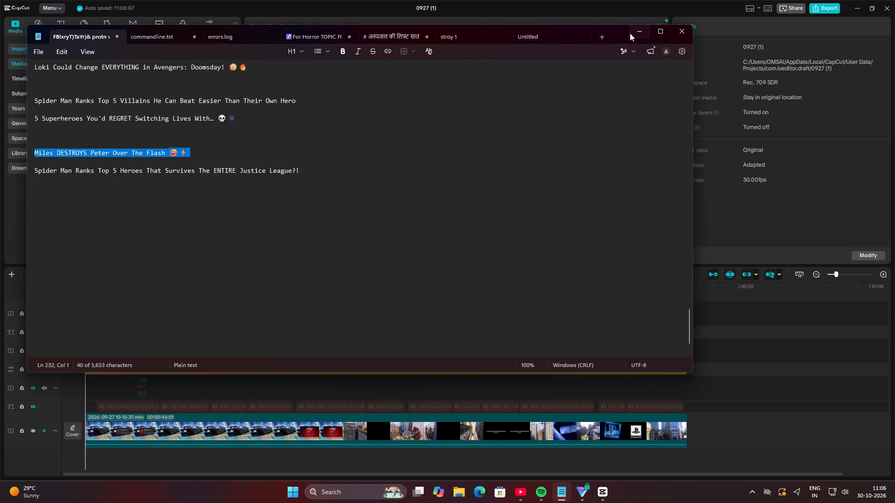
click(634, 34)
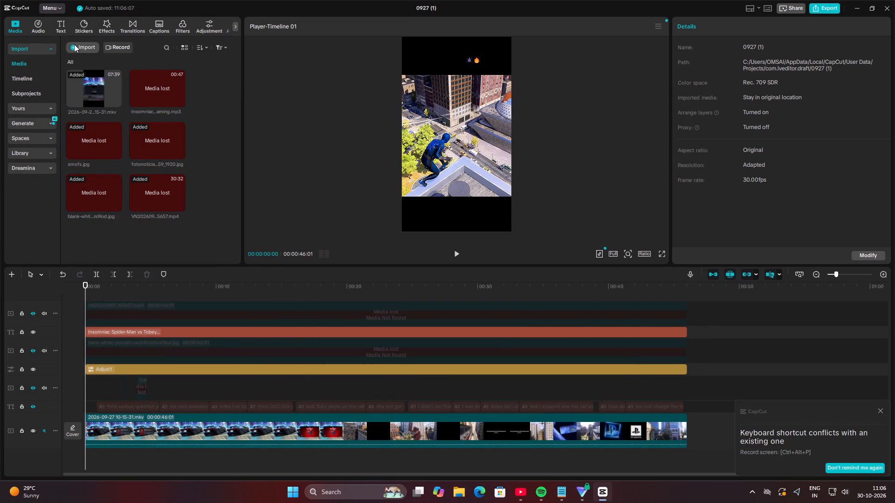
Import the blank-white-portrait JPG from the Pictures folder into the project media.
click(74, 44)
click(89, 63)
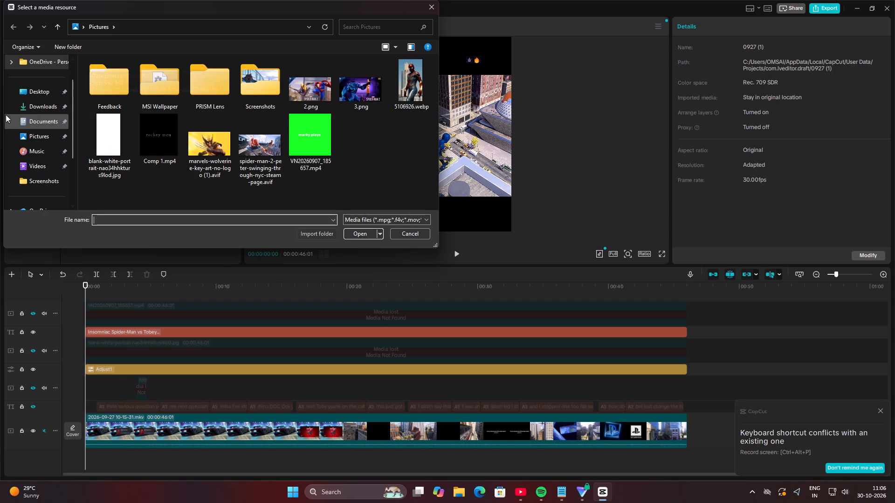
click(103, 125)
click(354, 231)
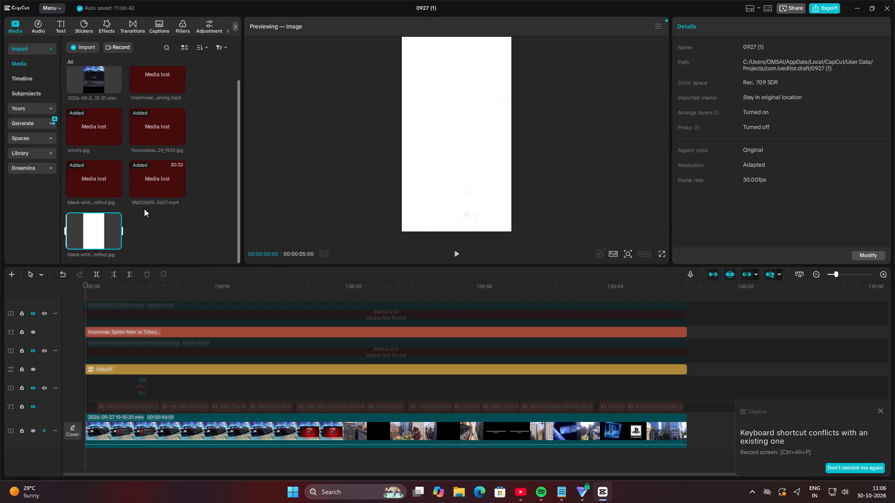
Place the imported white image on a new track below the title at the timeline start and extend it to 00:00:46:01.
drag(115, 218, 88, 341)
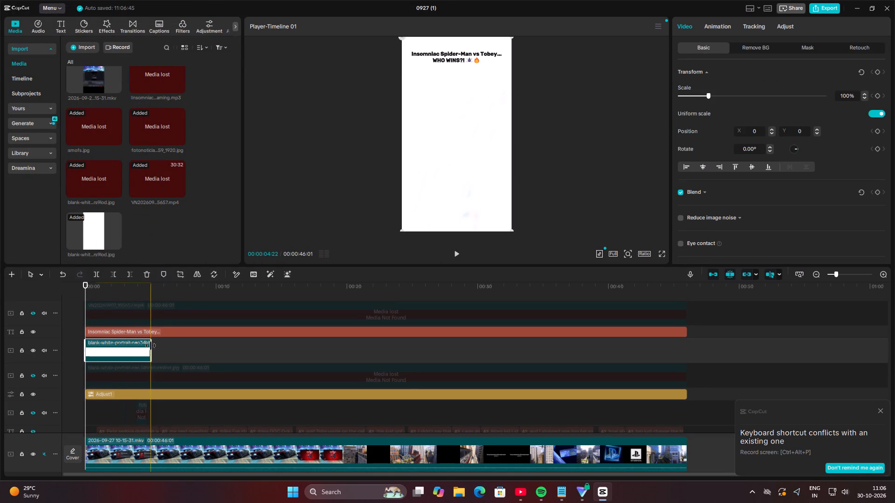
drag(152, 346, 684, 369)
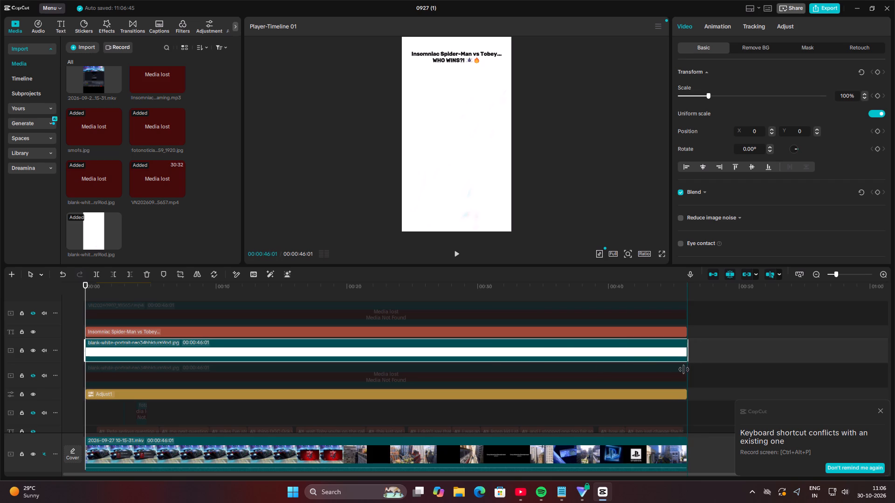
drag(684, 369, 684, 369)
Move the white image up in the preview so it covers only the black band above the gameplay footage, behind the title.
drag(489, 144, 471, 0)
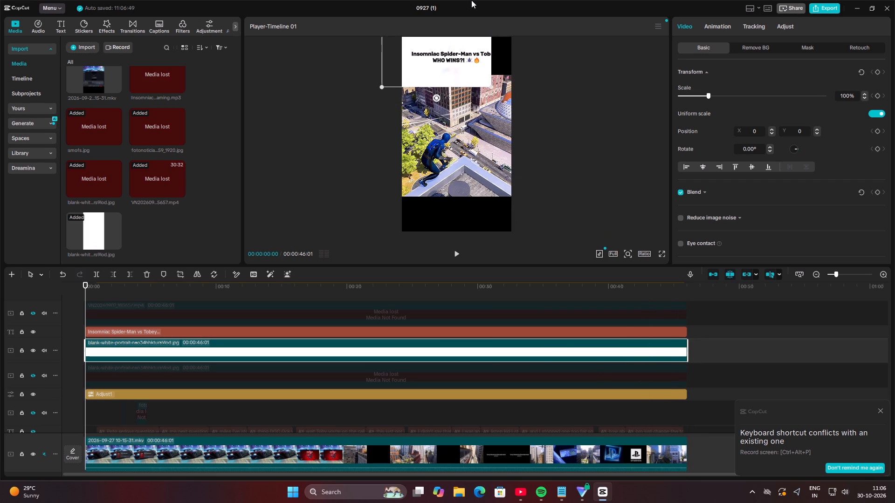
drag(471, 0, 493, 0)
drag(468, 80, 467, 68)
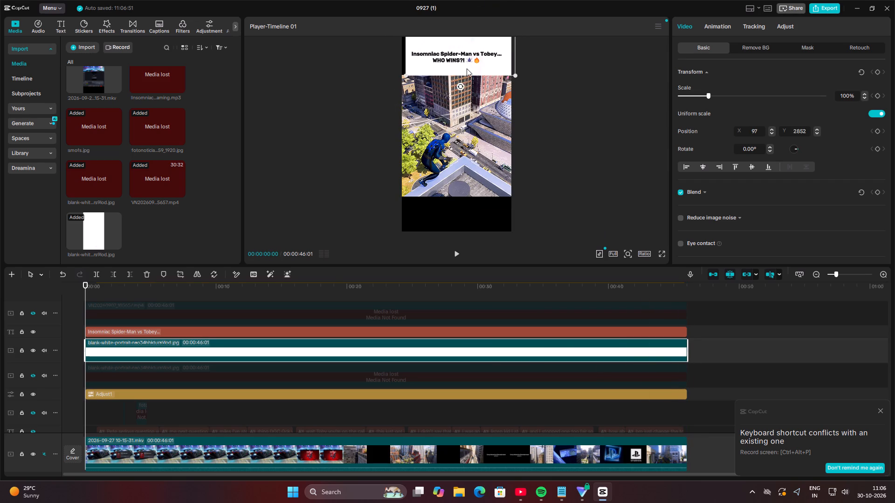
drag(467, 68, 463, 69)
Replace the title text with the copied "Miles DESTROYS Peter Over The Flash" line, breaking it onto two lines after "Peter".
click(466, 53)
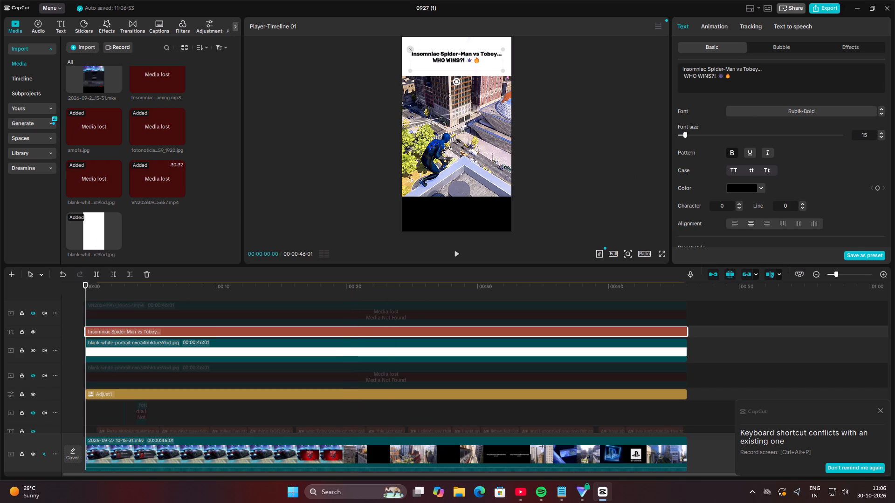
drag(745, 79, 678, 70)
key(Delete)
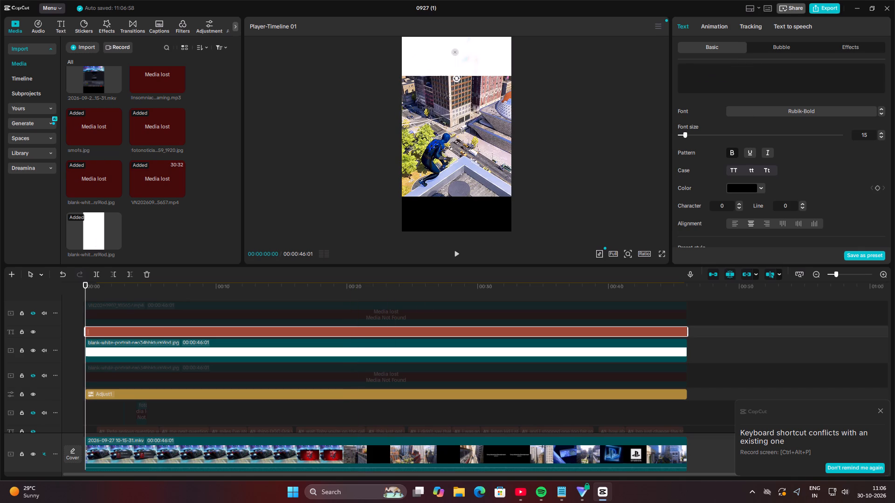
key(ctrl+v)
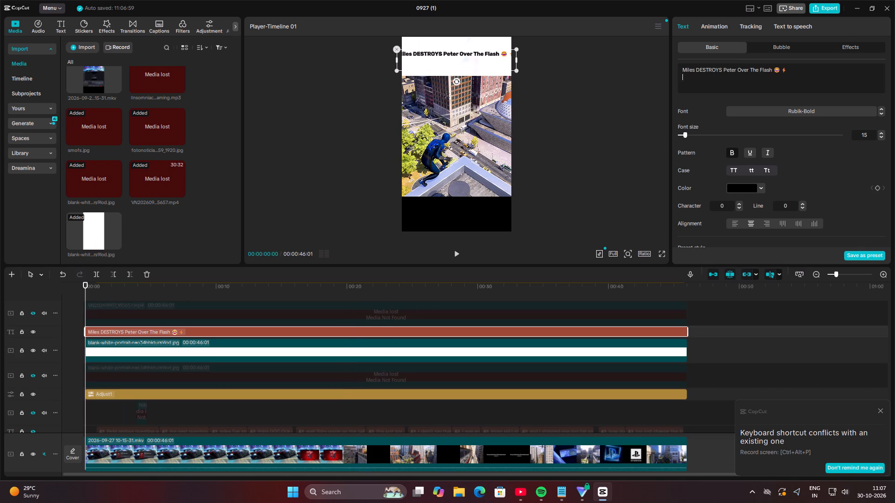
click(737, 70)
key(Return)
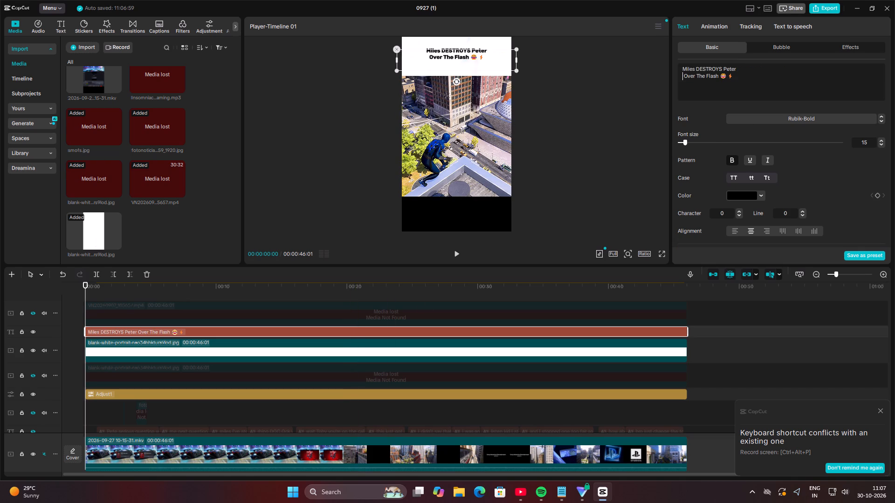
Enlarge the title text slightly in the preview and move it down a little within the white band.
drag(488, 73, 496, 76)
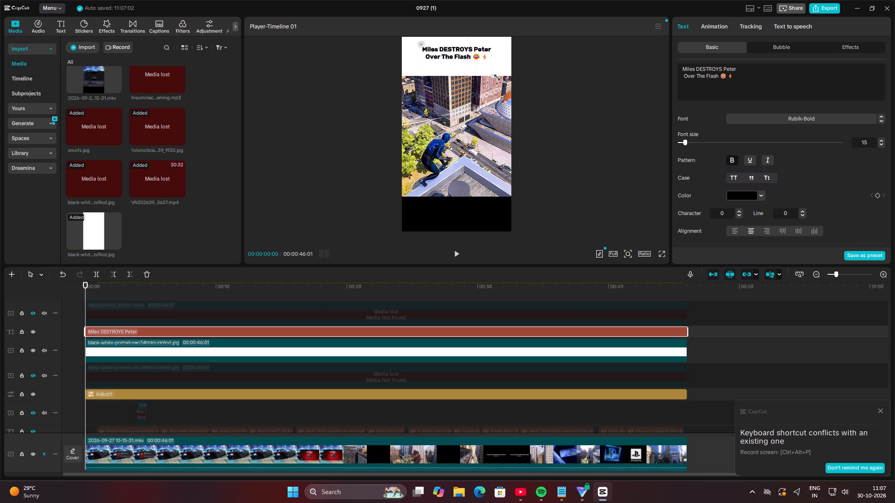
drag(496, 76, 498, 76)
drag(468, 54, 466, 60)
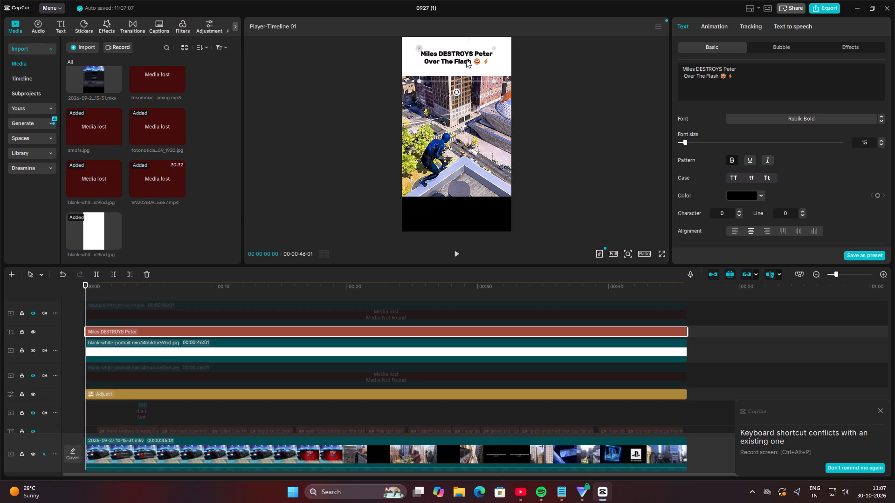
click(550, 119)
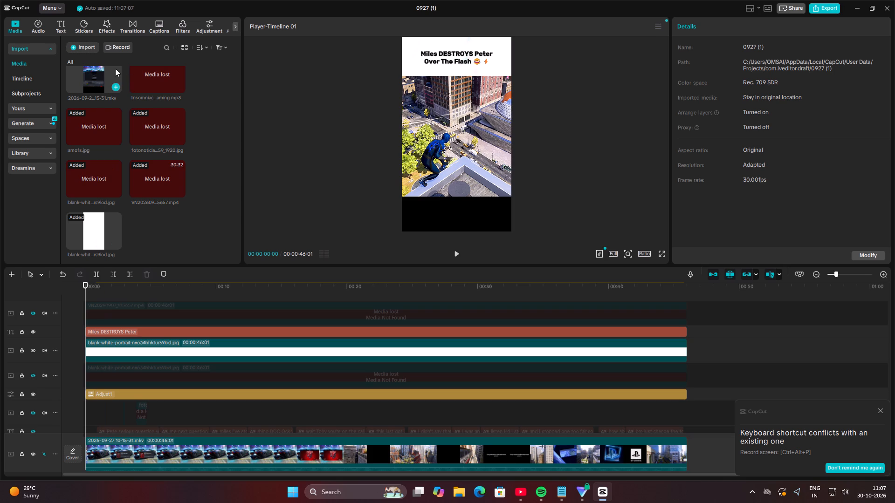
Import the "Miles DESTROYS Peter Over The Flash" MP3 from the Downloads folder into the project media.
click(76, 49)
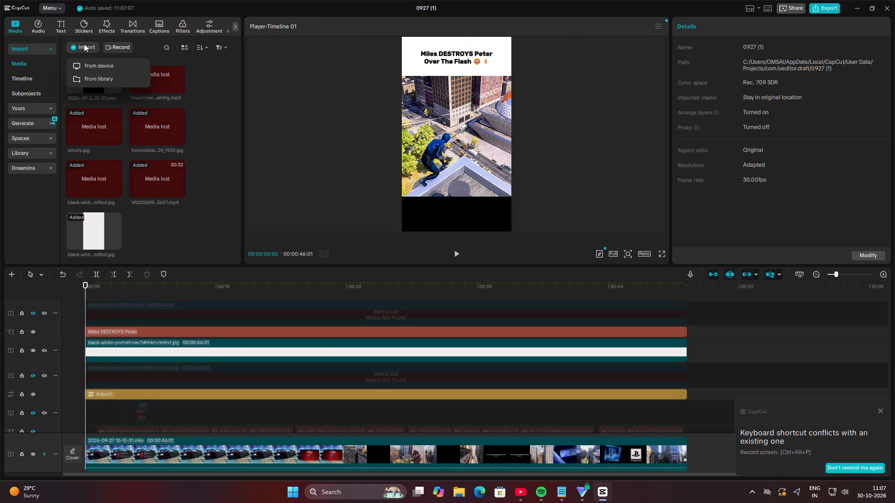
click(92, 63)
click(47, 103)
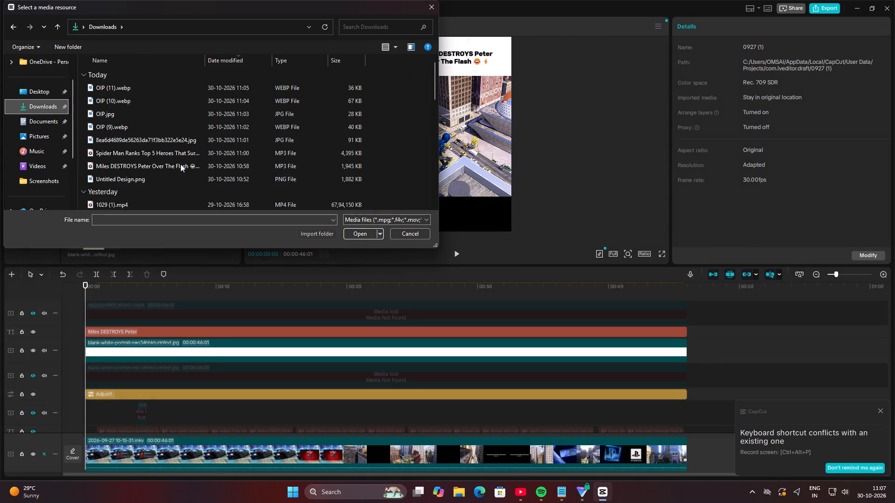
click(180, 164)
click(355, 234)
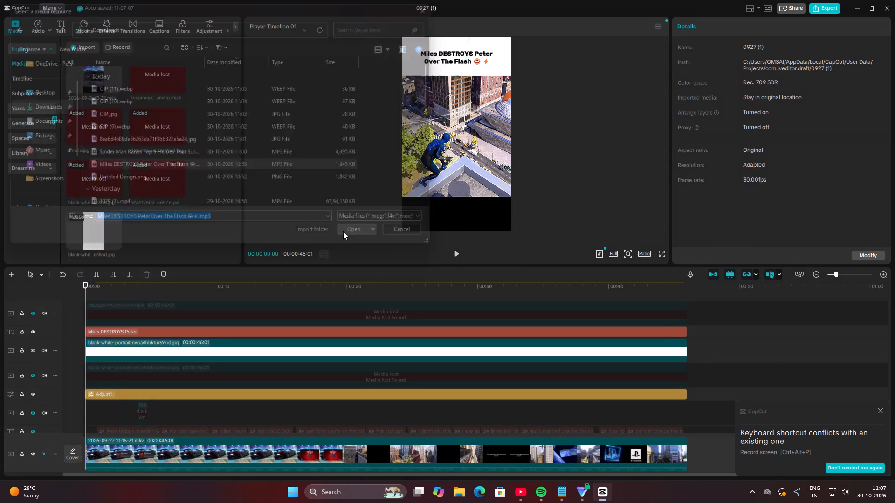
Place the imported MP3 on an audio track below the gameplay clip, starting at the timeline start.
drag(175, 224, 69, 466)
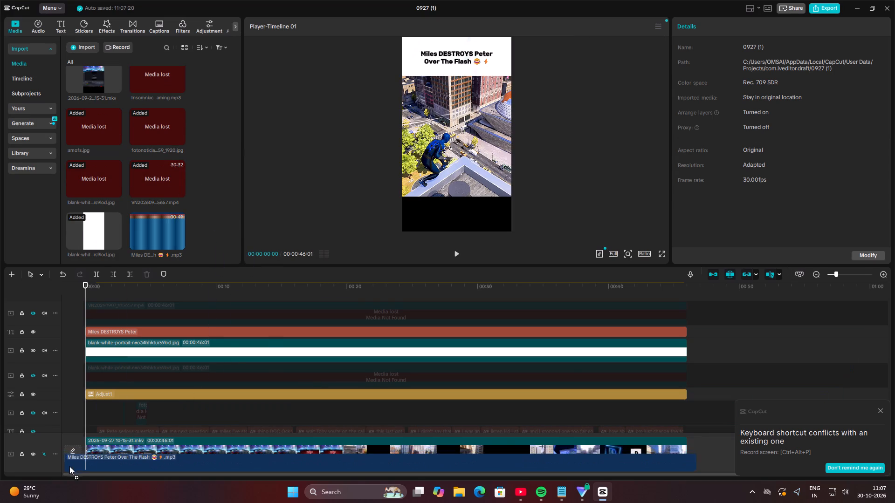
drag(69, 466, 87, 473)
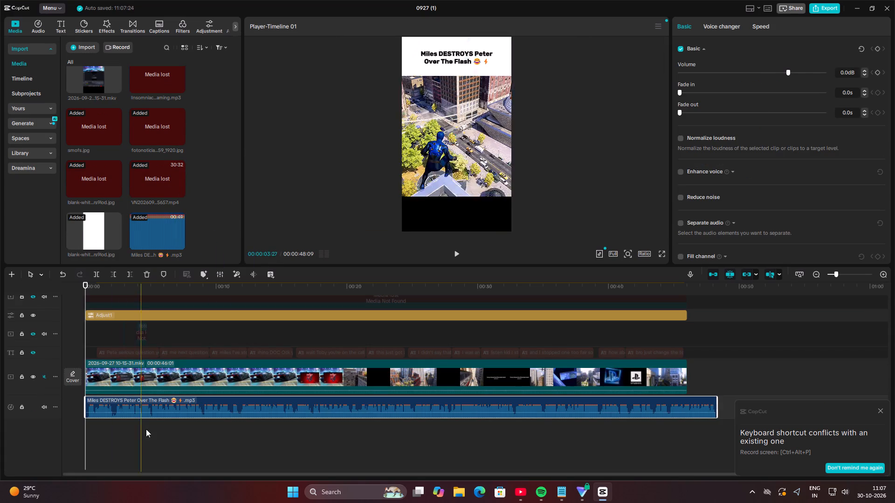
Extend the gameplay clip and the Adjust1 layer to the end of the audio at 00:00:48:09.
click(660, 378)
drag(687, 378, 698, 380)
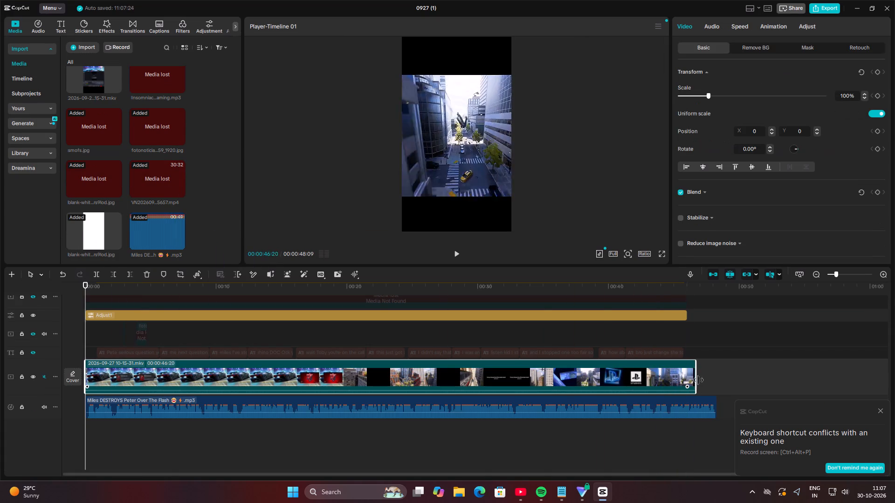
drag(698, 380, 712, 383)
click(682, 315)
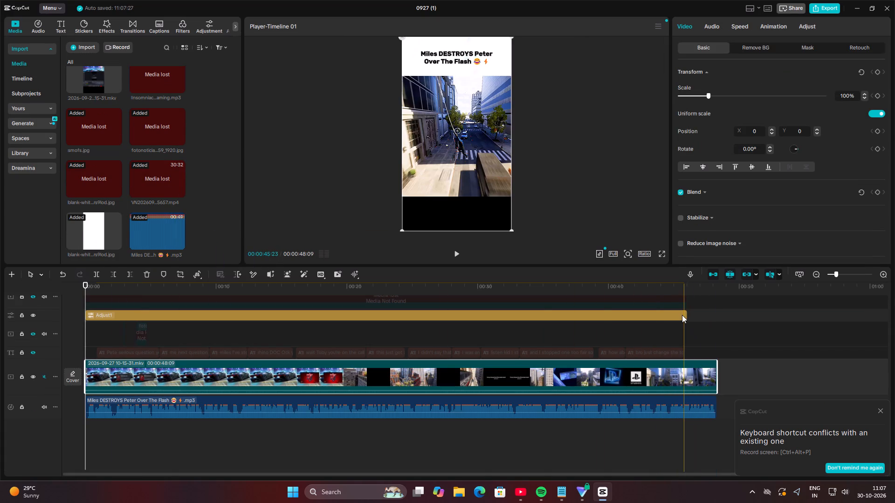
drag(688, 314, 714, 323)
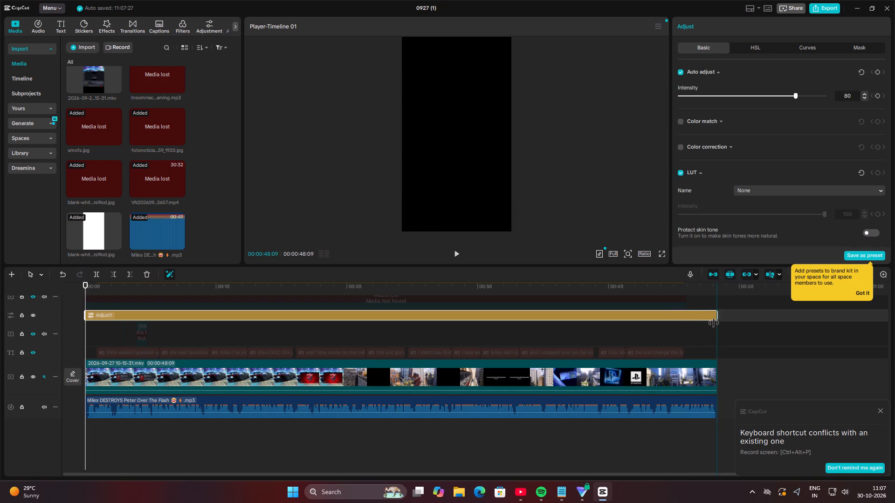
drag(714, 323, 714, 323)
Extend the white image and the title text to 00:00:48:09, matching the end of the gameplay clip.
scroll(757, 345, up, 3)
click(680, 307)
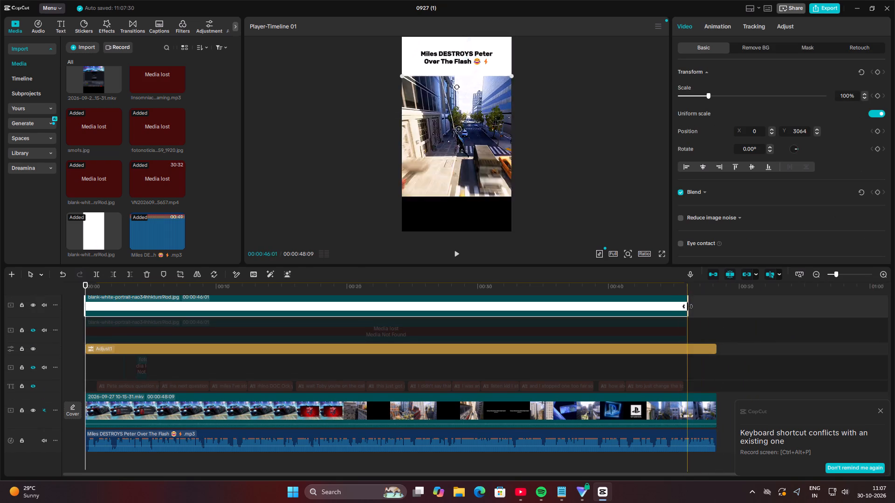
drag(688, 306, 714, 312)
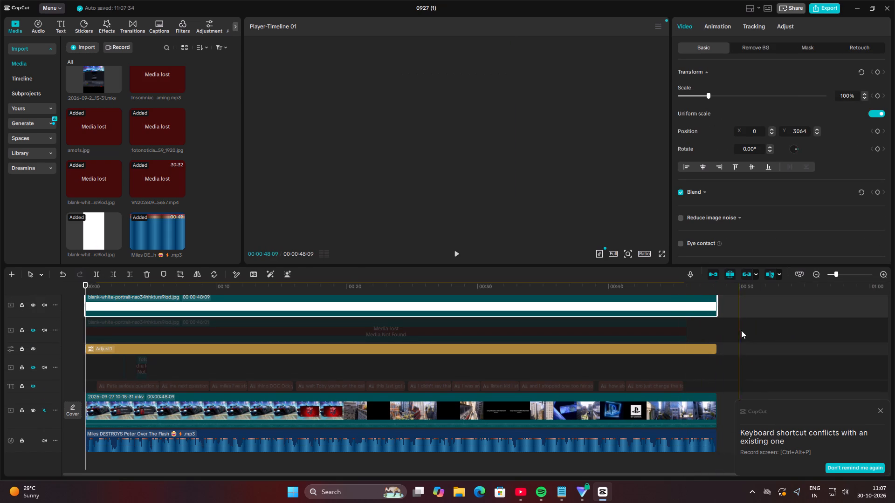
scroll(749, 332, up, 6)
click(684, 345)
drag(688, 345, 705, 348)
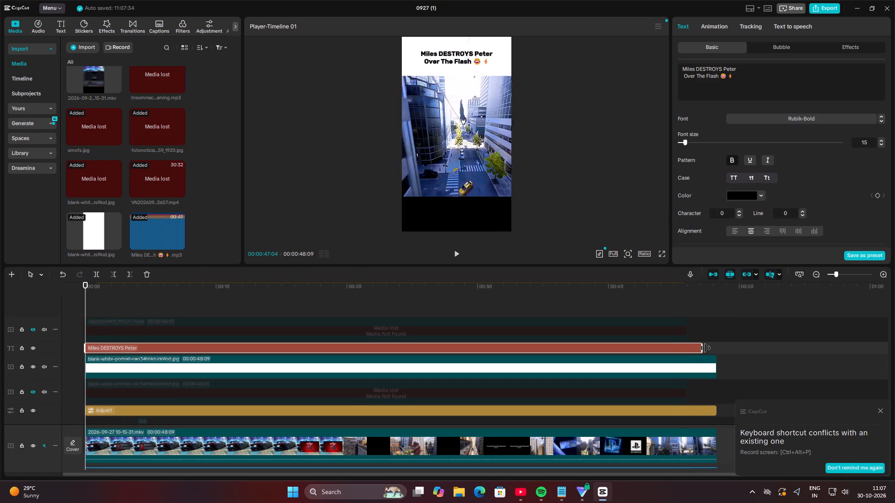
drag(705, 348, 714, 350)
Dismiss the keyboard shortcut conflict notification covering the timeline.
scroll(748, 357, up, 5)
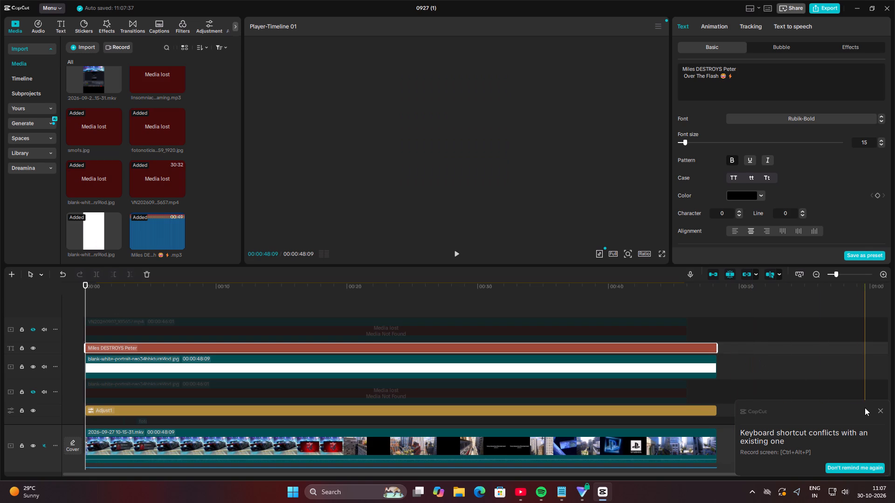
click(880, 410)
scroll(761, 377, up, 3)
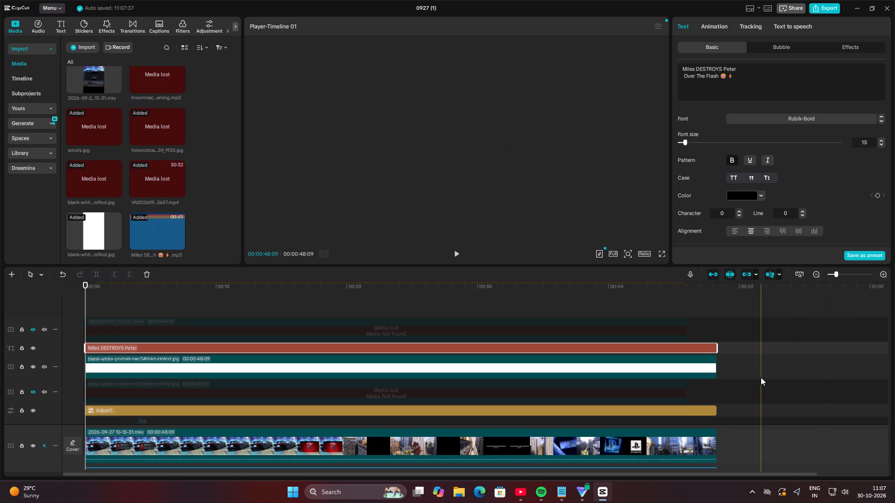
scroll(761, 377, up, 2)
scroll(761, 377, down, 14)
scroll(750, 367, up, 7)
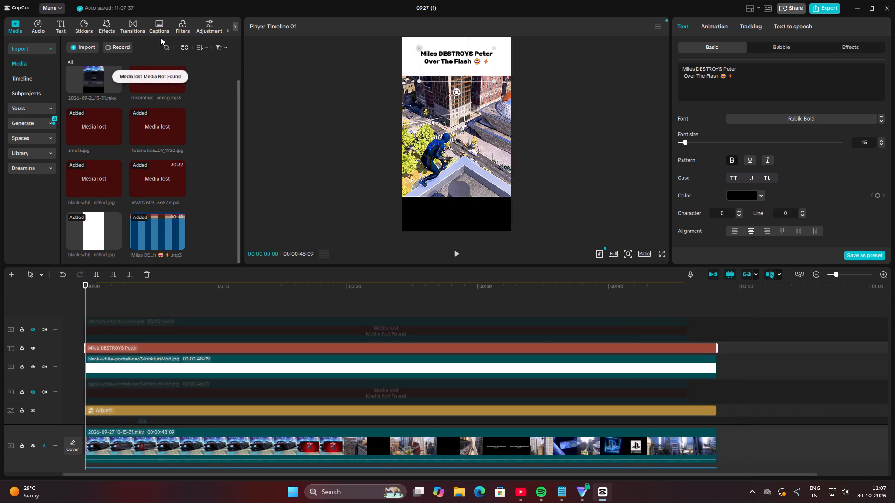
Generate auto captions with English as the spoken language, keeping the current captions.
click(161, 24)
click(222, 256)
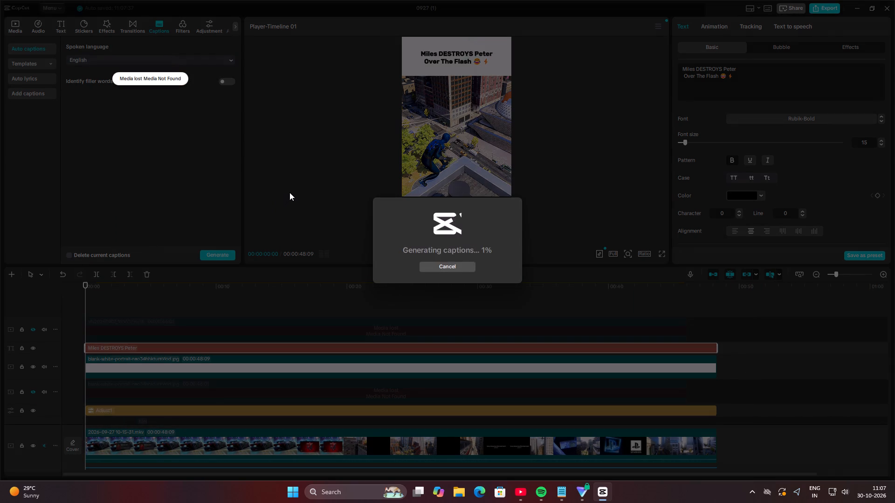
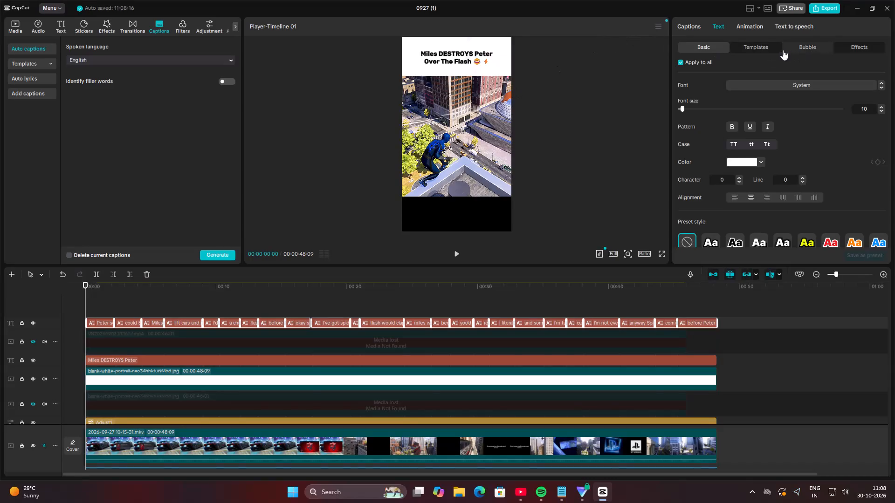
Apply the favourited "LA VELOCE VOLPE" text template to all captions and spot-check them along the timeline.
click(761, 37)
click(761, 50)
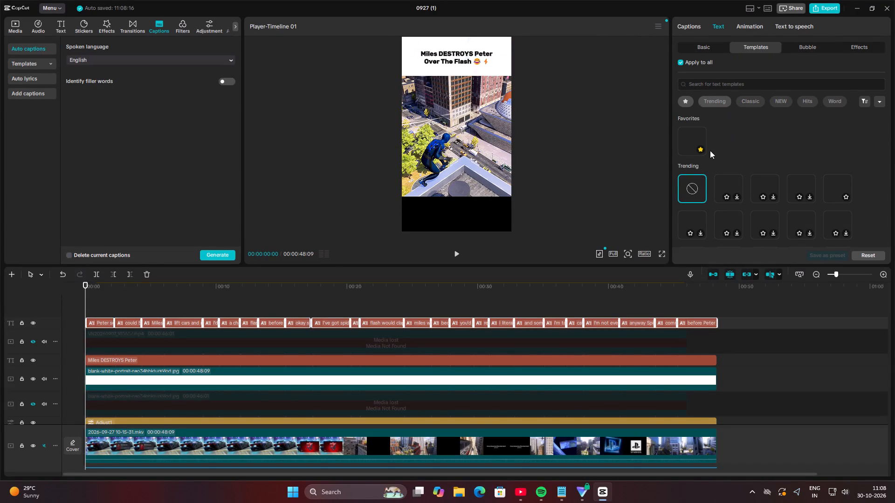
click(689, 132)
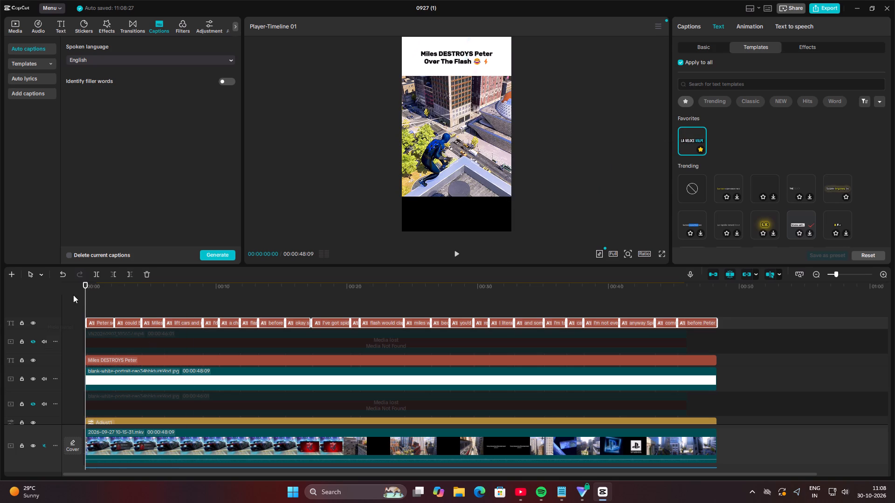
drag(84, 289, 301, 325)
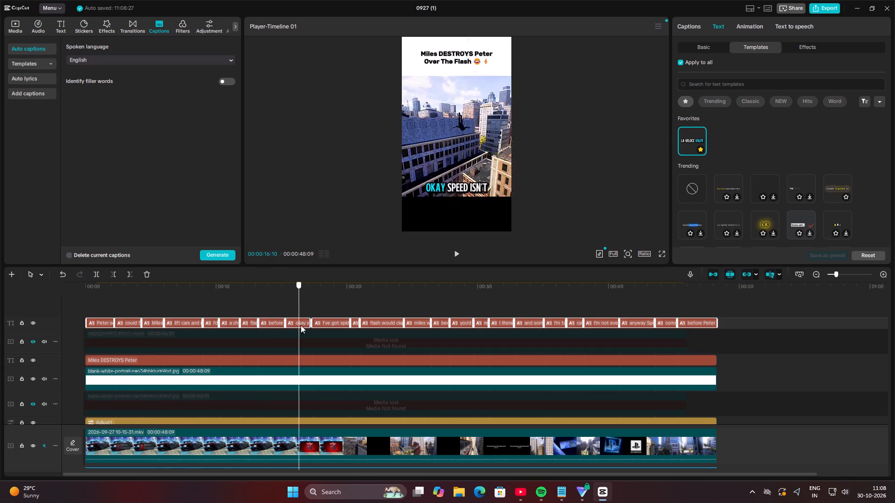
drag(301, 325, 356, 327)
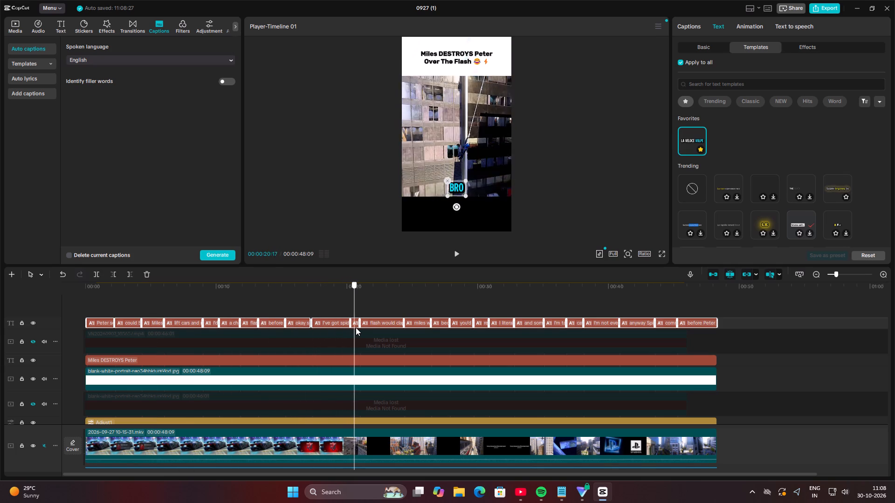
drag(356, 327, 356, 327)
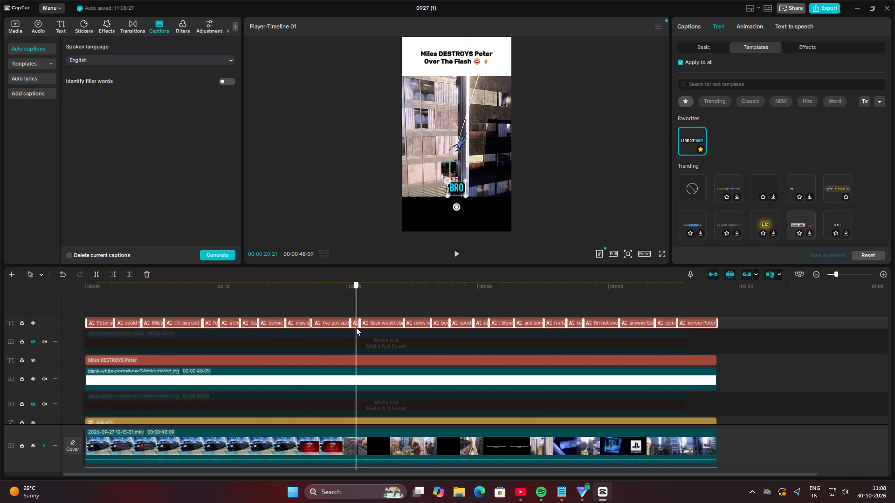
drag(356, 327, 73, 311)
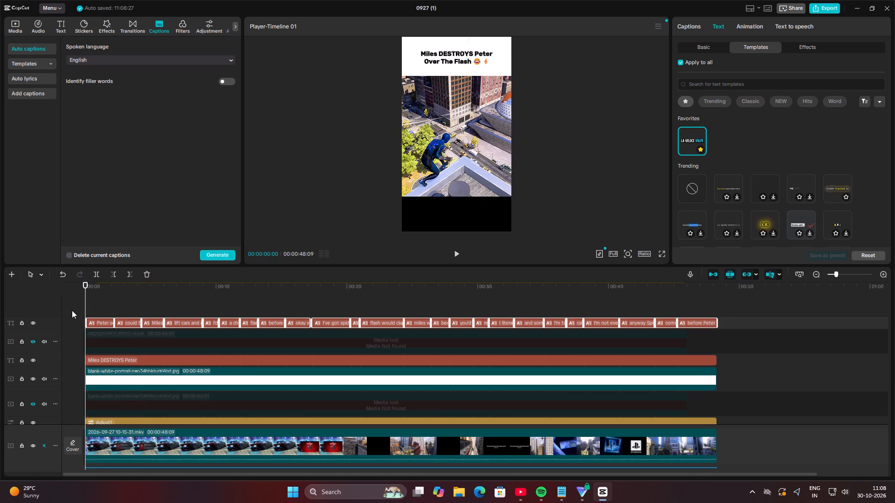
Import the green-screen watermark video VN20260907_185657.mp4 from the Pictures folder.
click(11, 32)
click(79, 48)
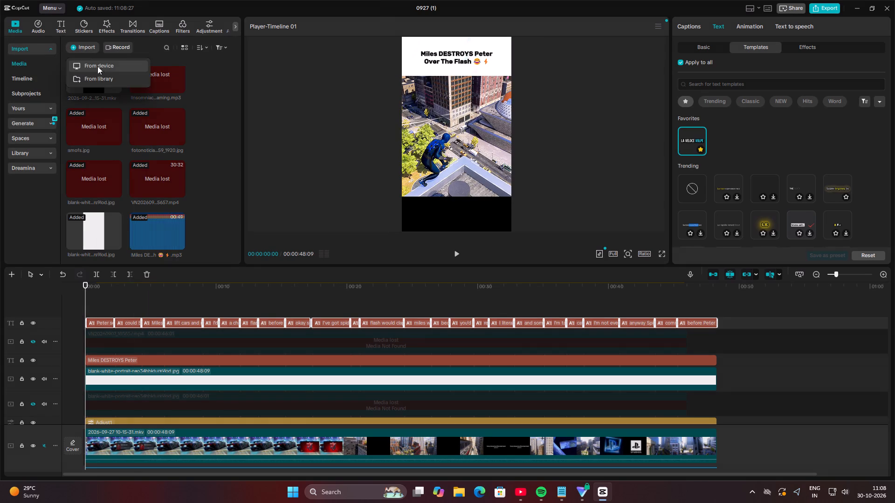
click(105, 68)
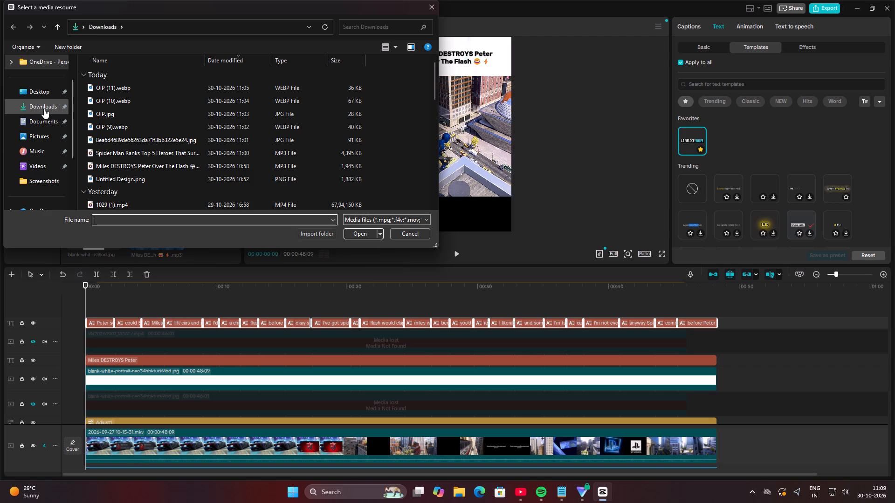
click(52, 140)
click(326, 134)
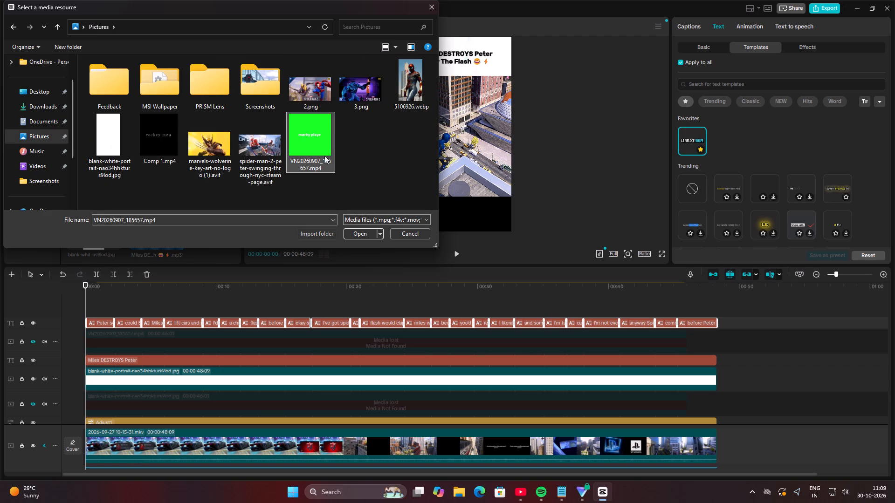
click(360, 238)
Place the marky playz watermark video on a new top track from the start and cut off everything after 00:00:48:09.
scroll(195, 166, down, 6)
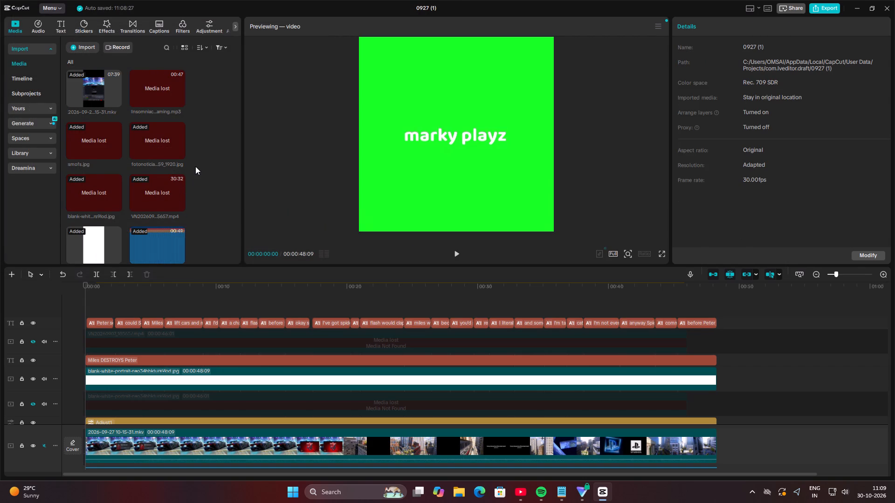
scroll(195, 165, down, 7)
drag(101, 224, 143, 319)
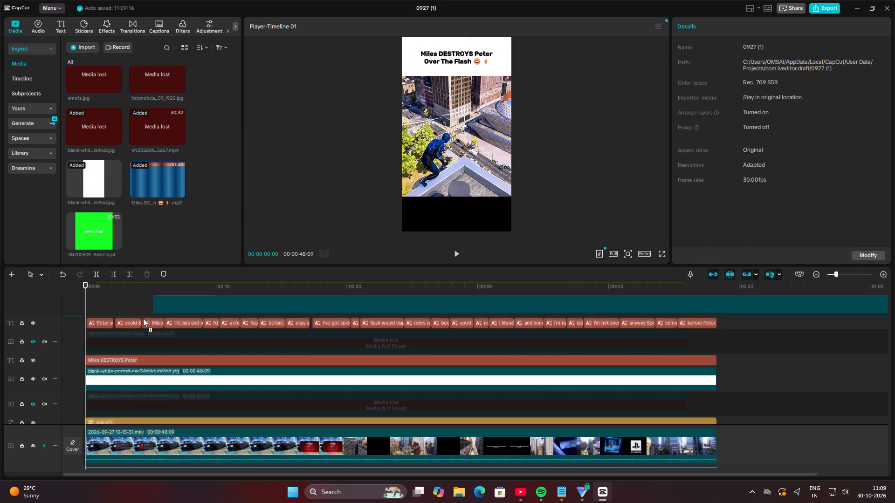
drag(143, 319, 84, 307)
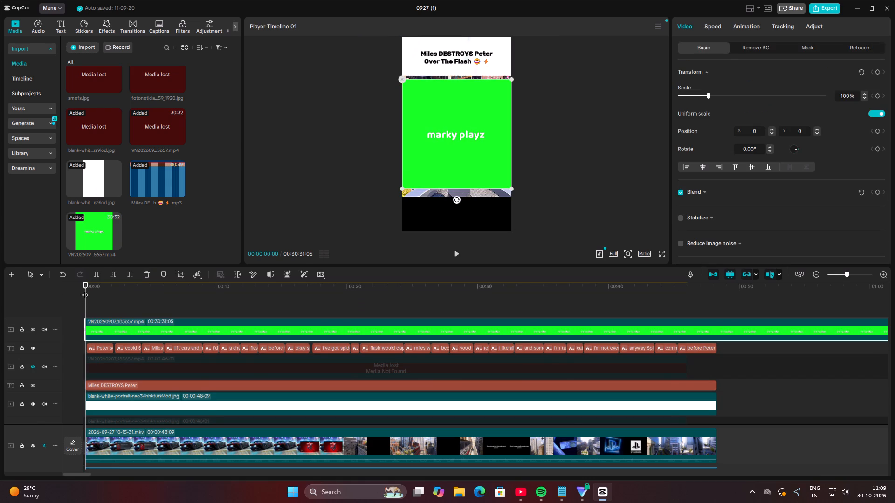
drag(85, 290, 719, 343)
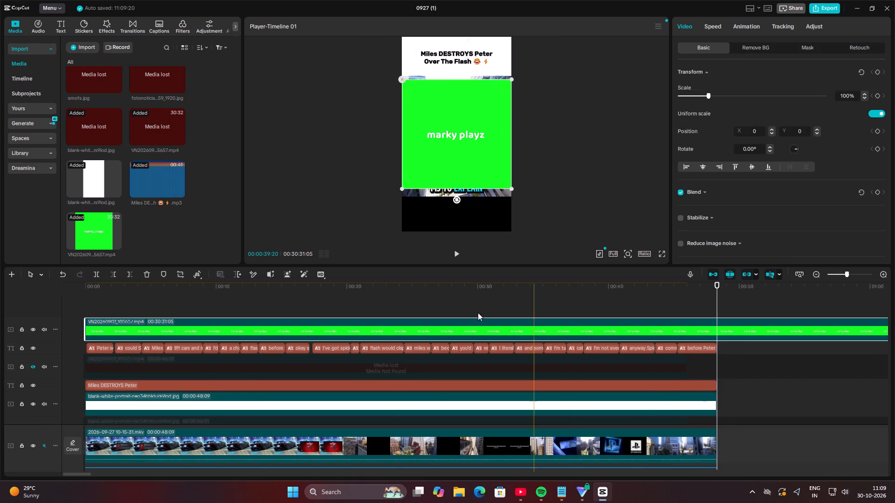
click(99, 273)
click(146, 275)
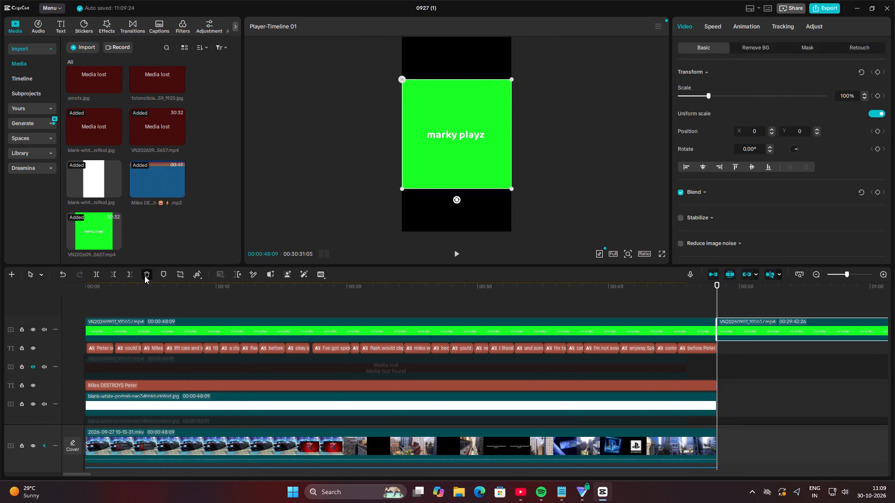
Remove the watermark clip's green background with a chroma key and increase the key's intensity.
click(191, 326)
click(744, 49)
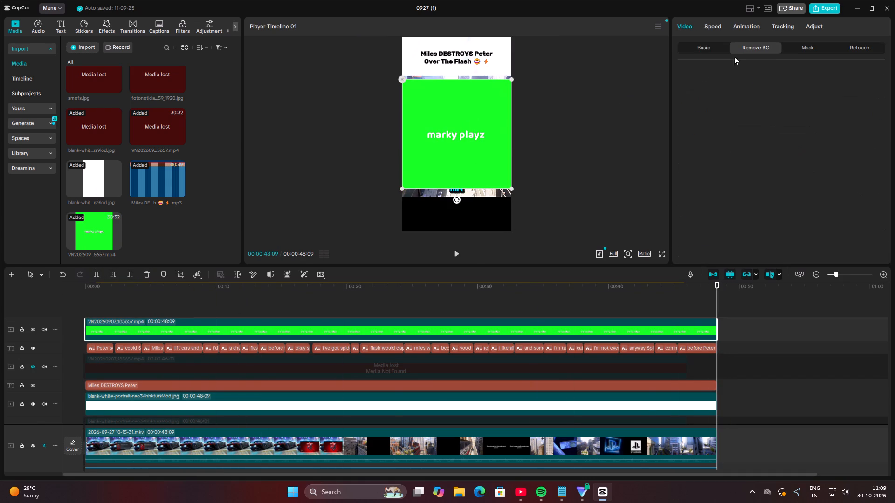
click(679, 93)
click(465, 116)
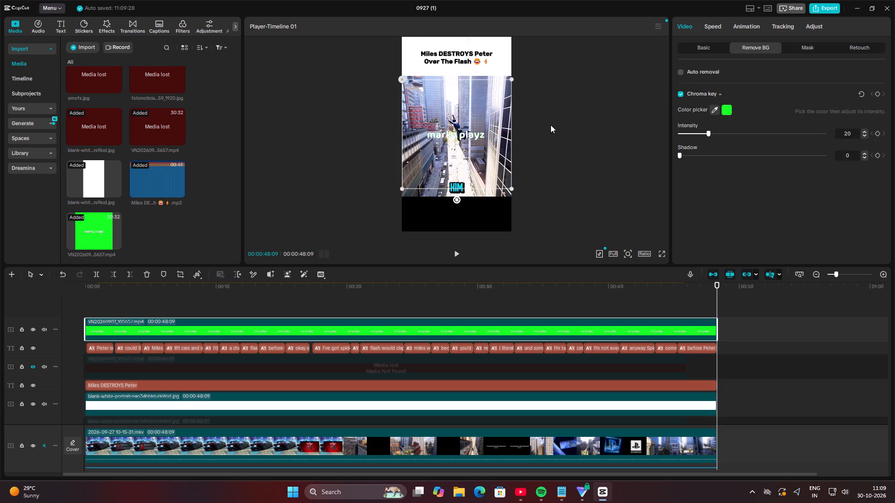
click(812, 134)
Set the watermark clip's blend mode to Overlay.
click(701, 45)
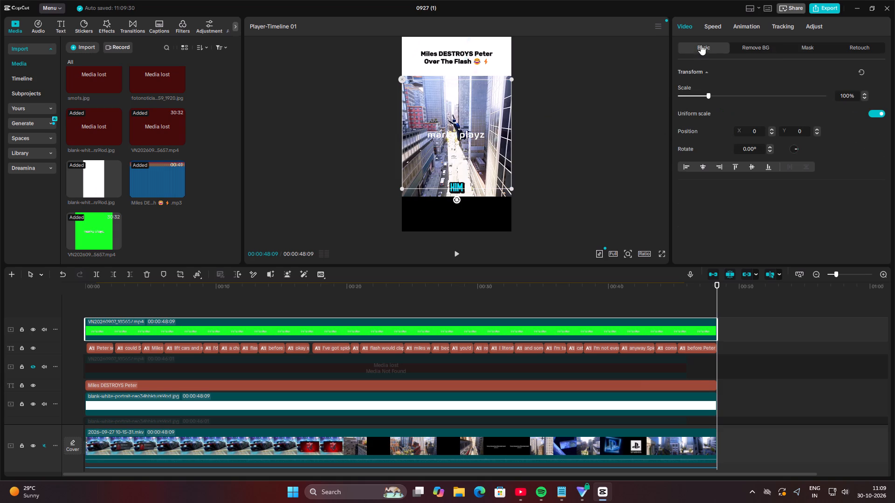
click(756, 190)
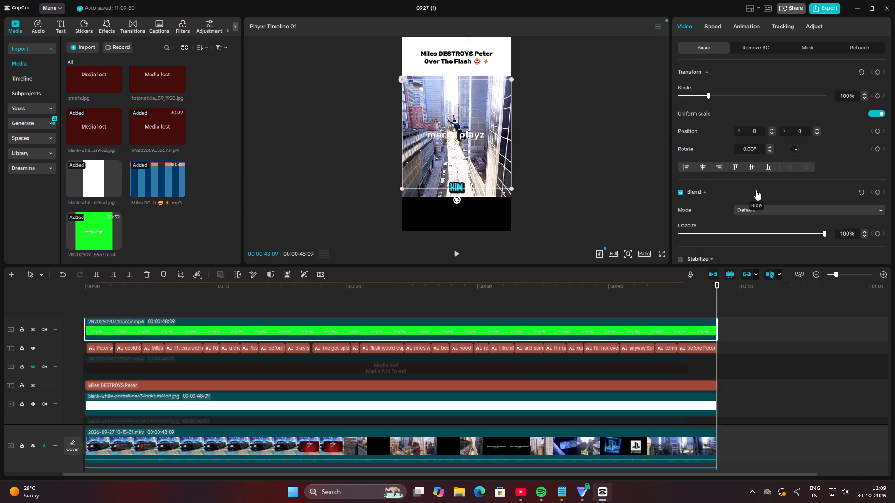
click(764, 208)
click(777, 284)
Move the watermark to the gameplay's upper-right area, at about X 473, Y 1011, and preview it from the start.
drag(484, 157, 487, 143)
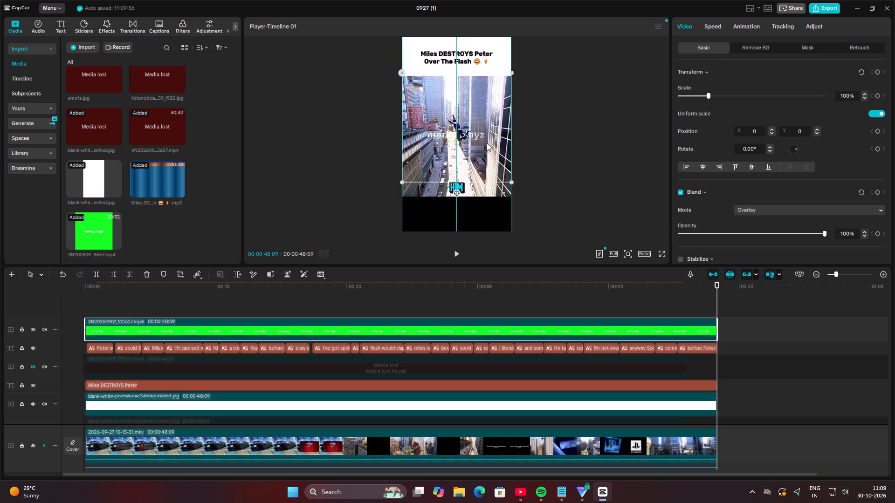
drag(487, 143, 508, 104)
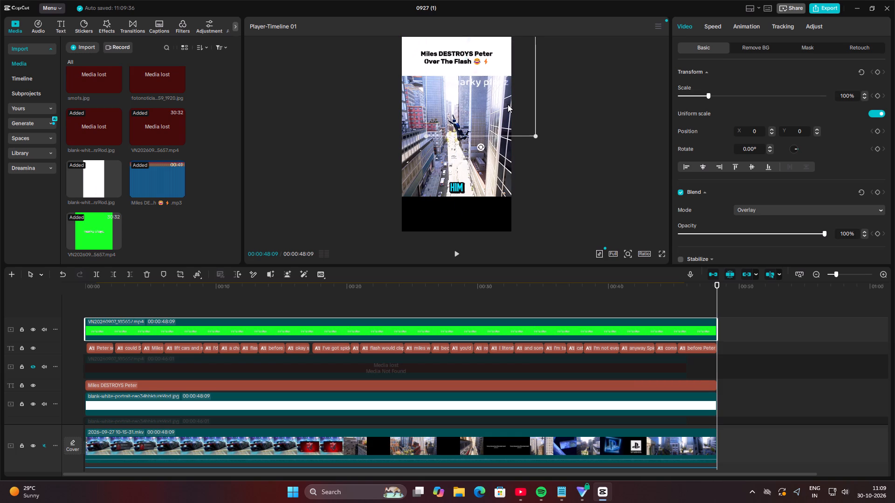
drag(508, 104, 508, 106)
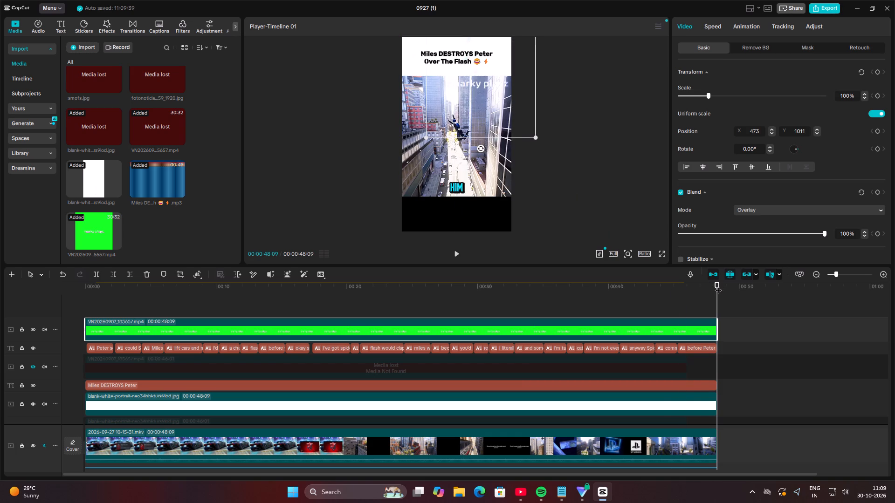
drag(718, 289, 74, 285)
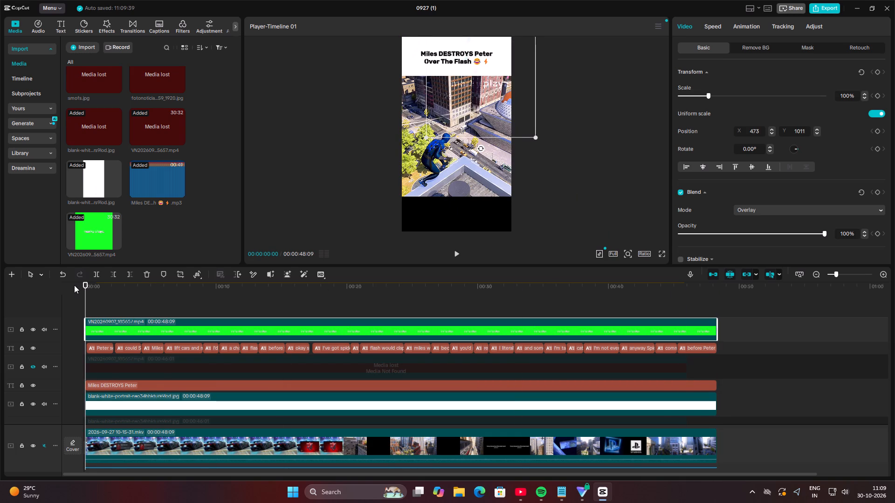
key(space)
key(space)
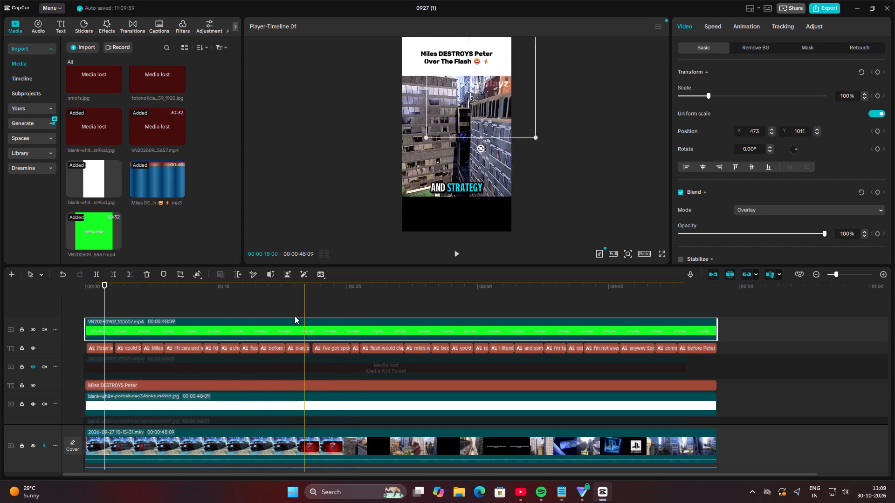
Export the video as a 4K HEVC mp4 with Higher bit rate, changing the frame rate to 60fps.
click(829, 7)
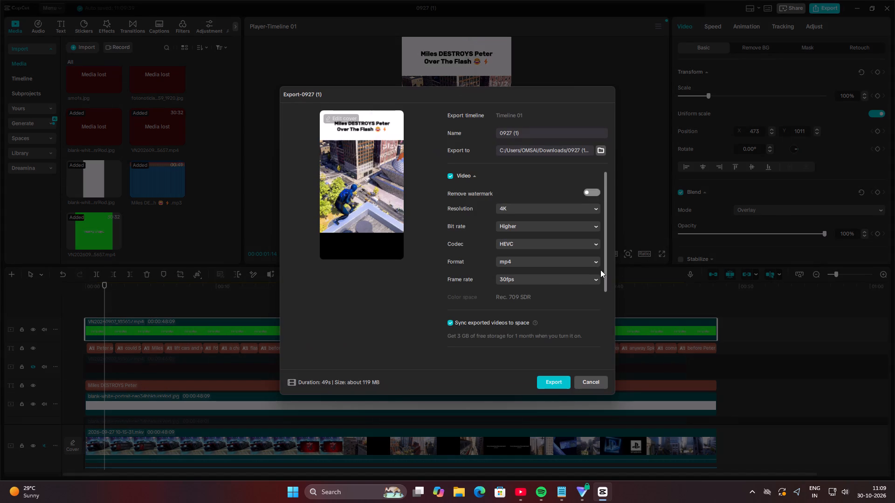
click(555, 275)
click(552, 385)
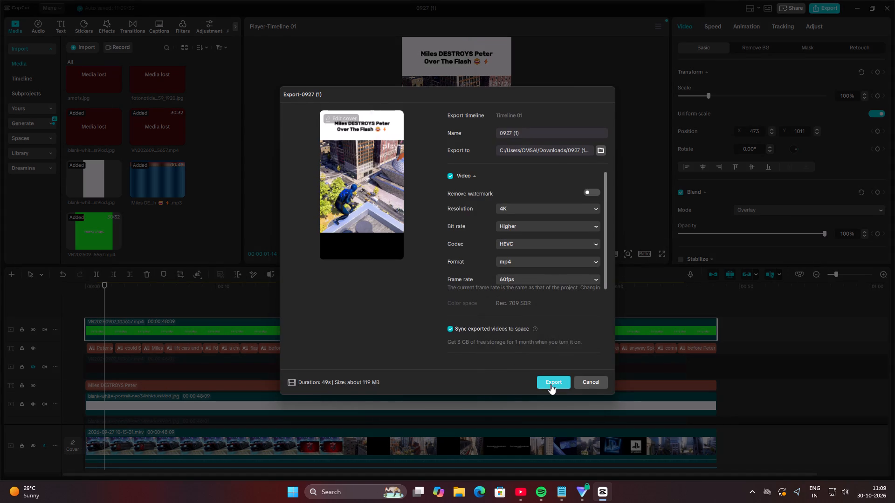
click(551, 384)
click(492, 277)
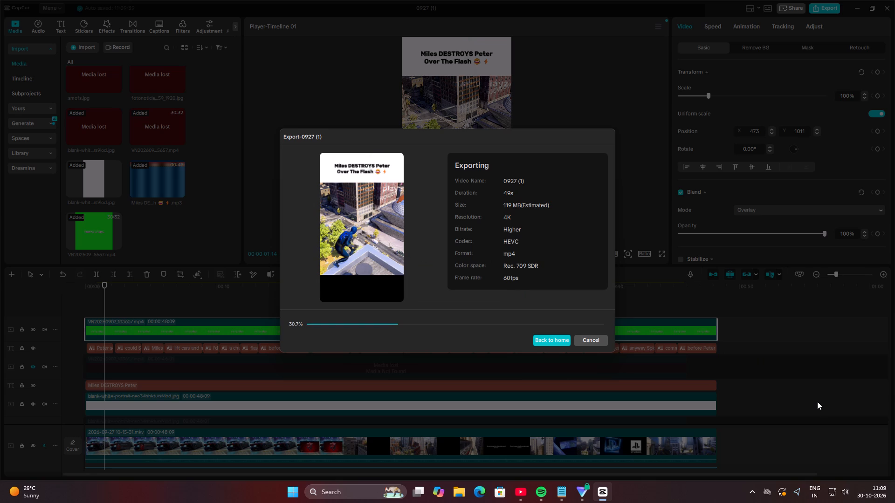
Check the video upload progress in YouTube Studio and return to the CapCut export.
click(524, 495)
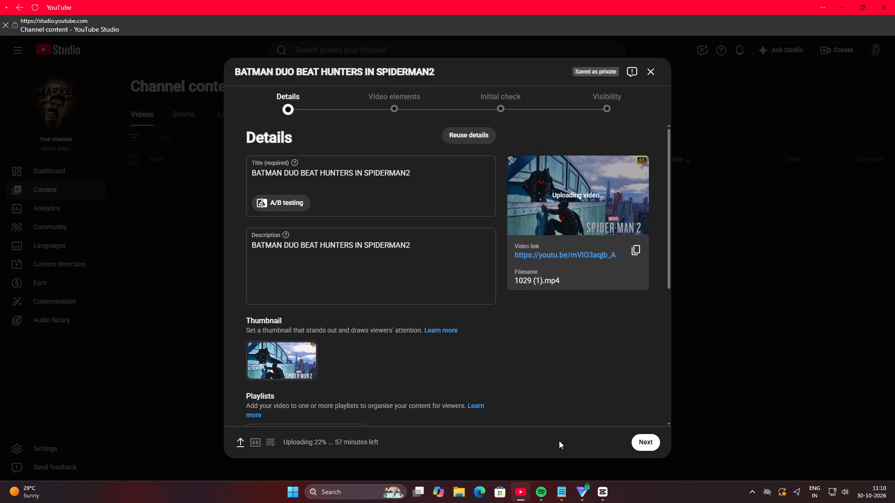
click(601, 490)
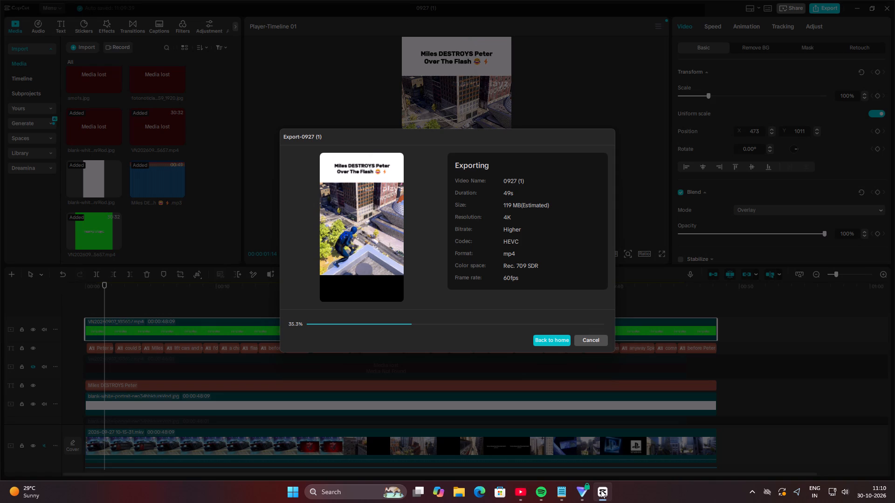
Leave the export running, return to the home page and open project 0925 (1) without relinking its lost media.
click(554, 344)
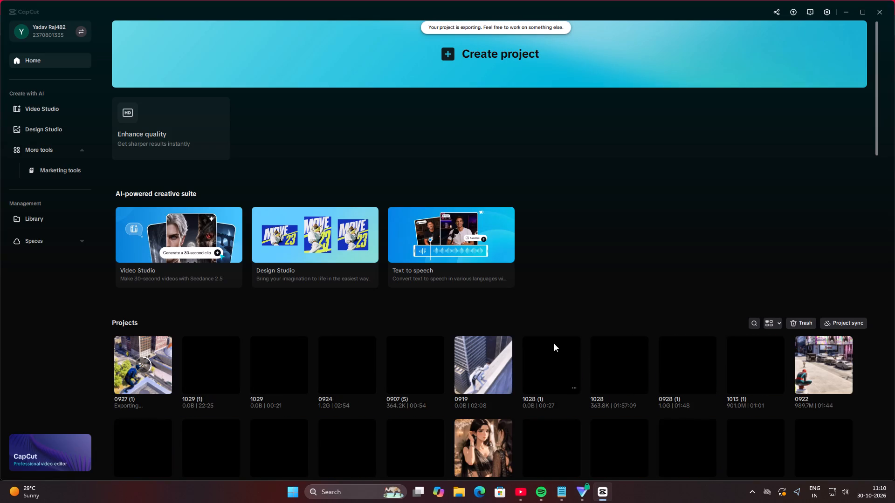
scroll(587, 281, down, 6)
scroll(630, 296, down, 4)
scroll(746, 355, down, 3)
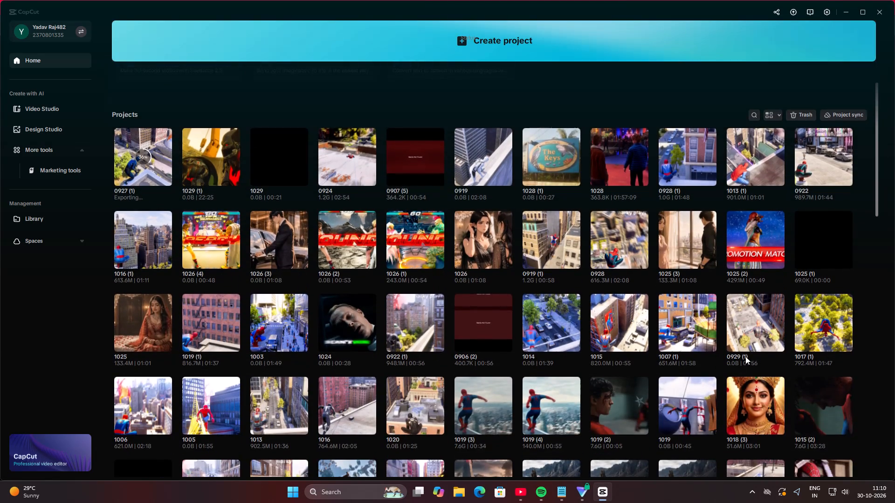
scroll(745, 356, down, 16)
scroll(703, 338, down, 5)
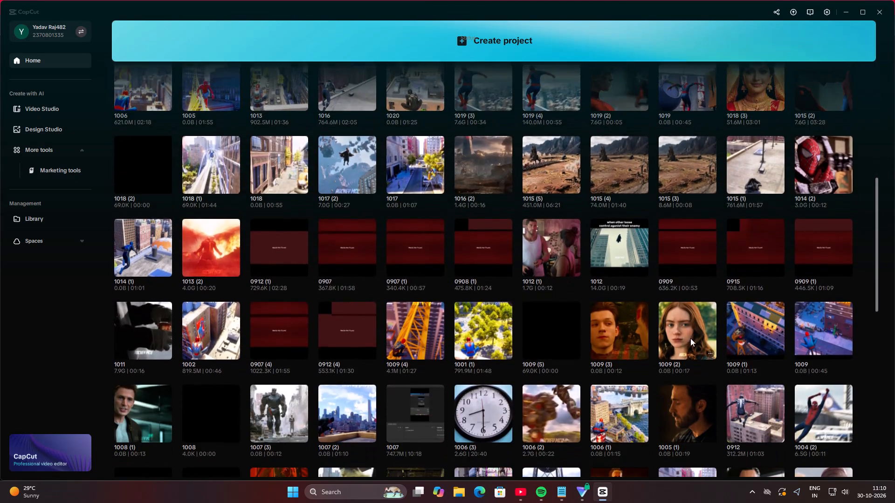
scroll(660, 314, down, 11)
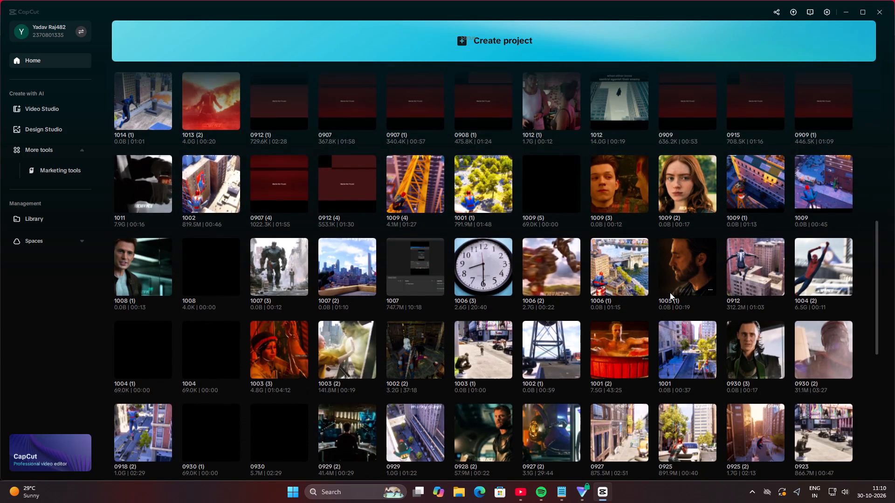
scroll(670, 292, down, 9)
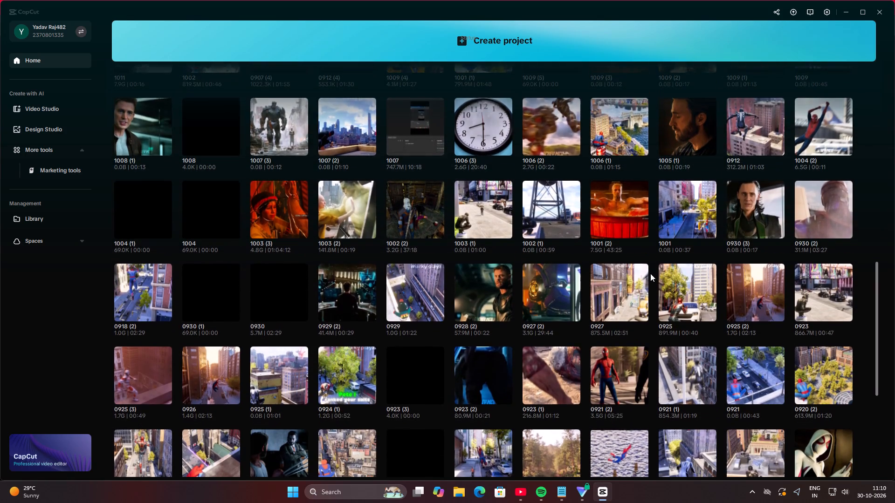
scroll(650, 273, down, 6)
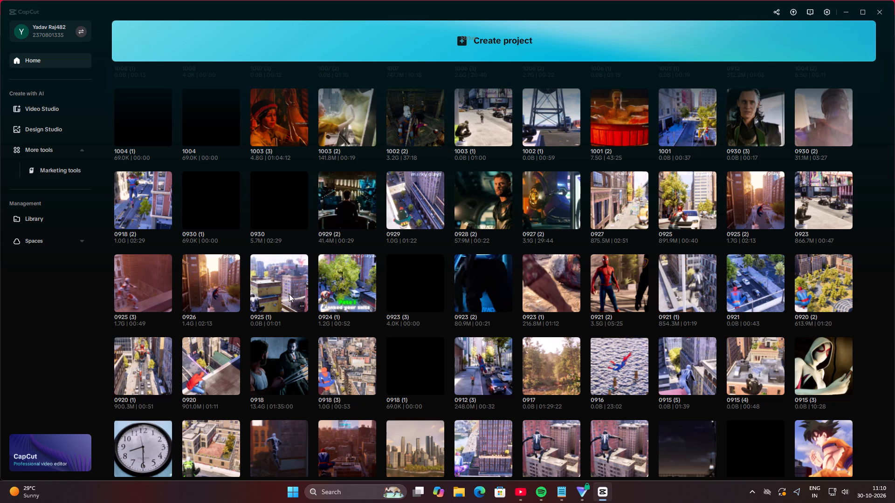
click(284, 282)
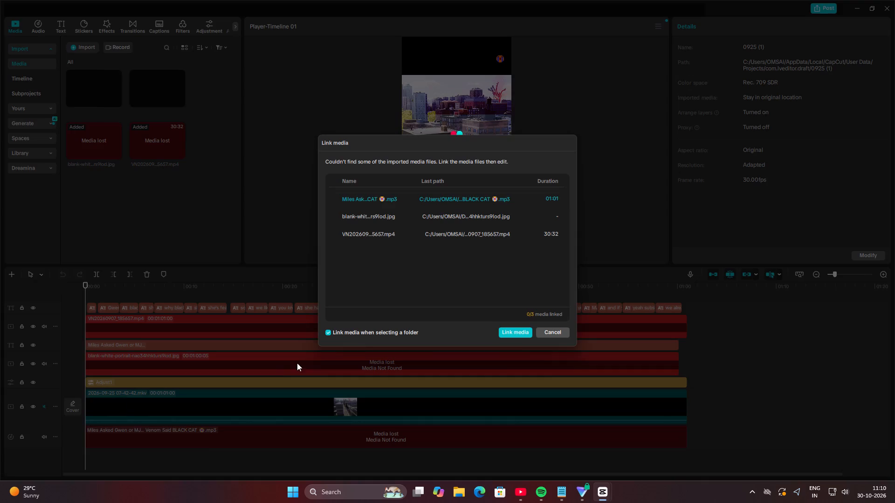
click(553, 331)
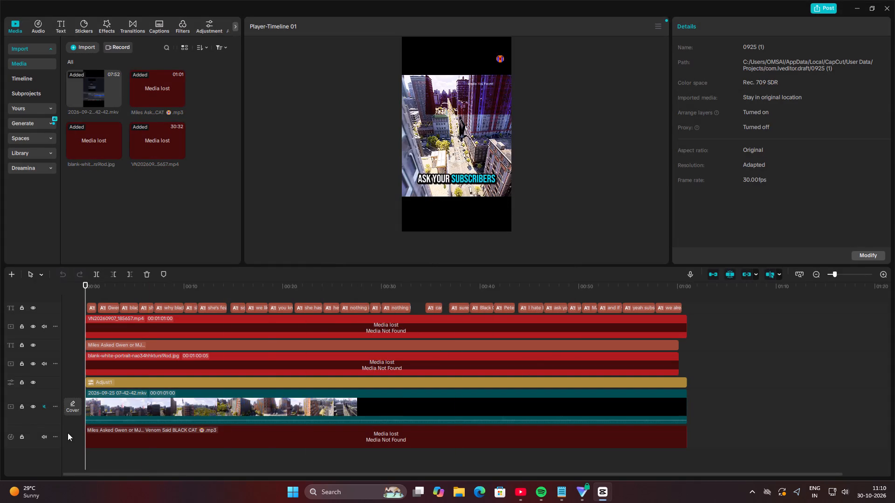
Delete the lost "Miles Asked Gwen or MJ... Venom Said BLACK CAT" audio clip from the timeline.
click(125, 431)
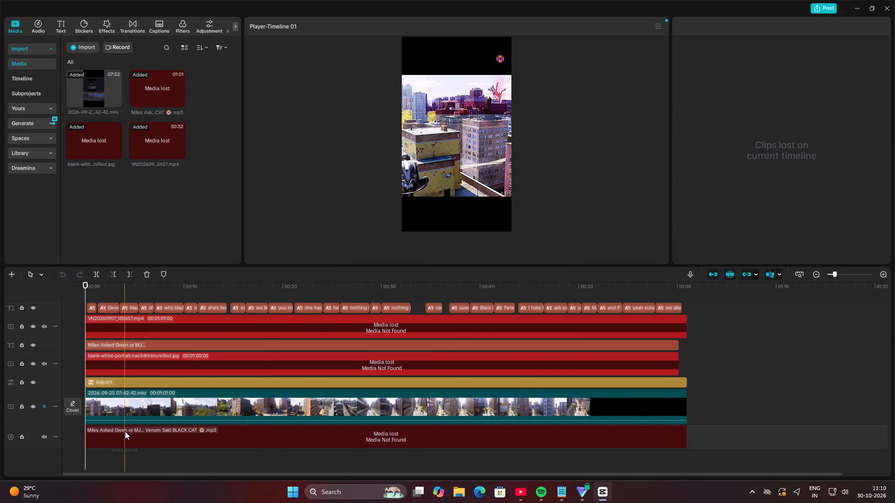
key(Delete)
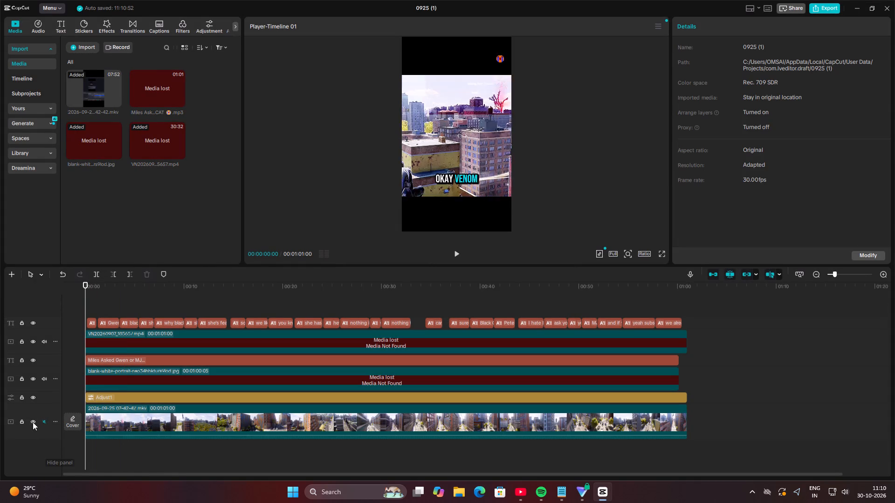
Hide the lost white image track, the lost VN20260907_185657.mp4 watermark track and the caption track.
click(35, 380)
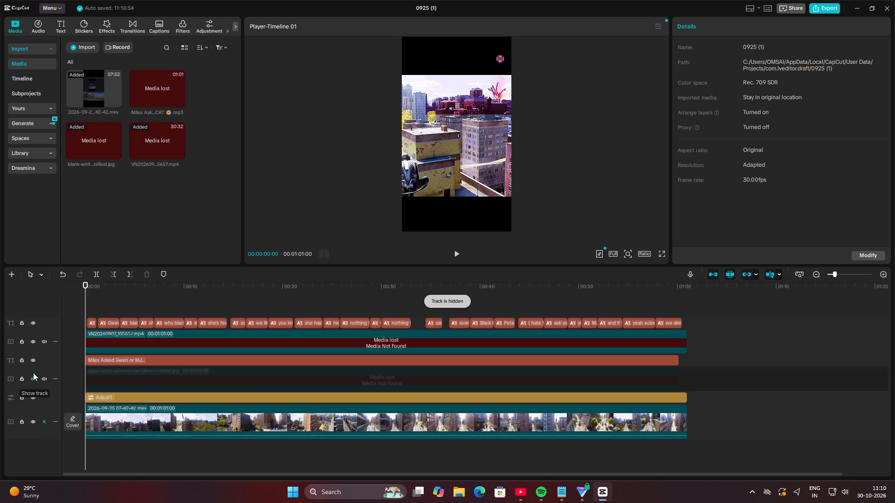
click(31, 342)
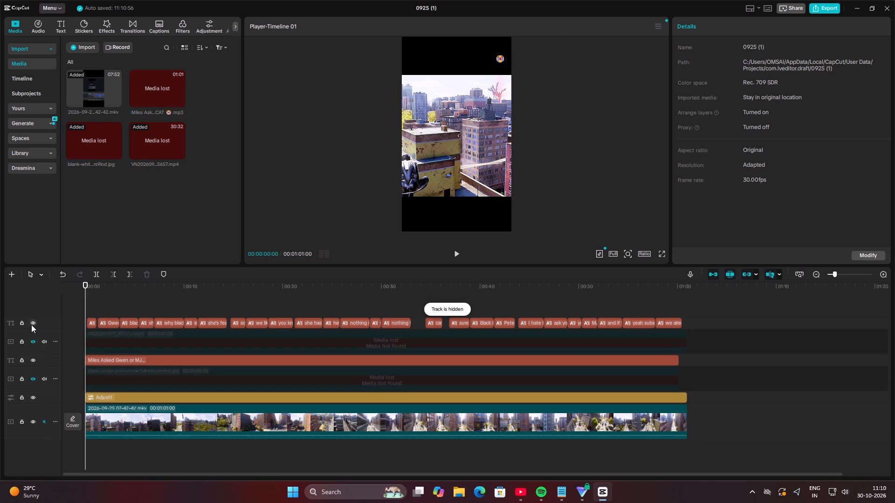
click(31, 325)
Replace the title with "Spider Man Ranks Top 5 Heroes That Survives The ENTIRE Justice League?!" copied from Notepad, breaking the line after "Heroes".
click(103, 360)
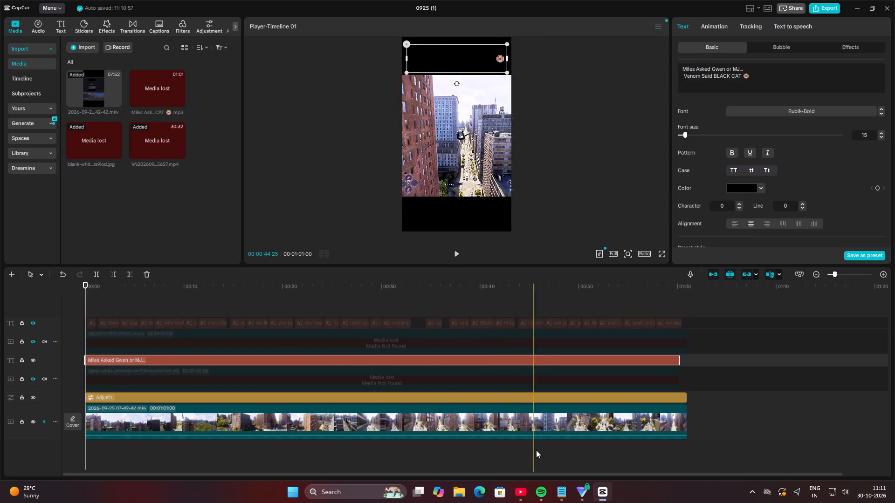
click(571, 491)
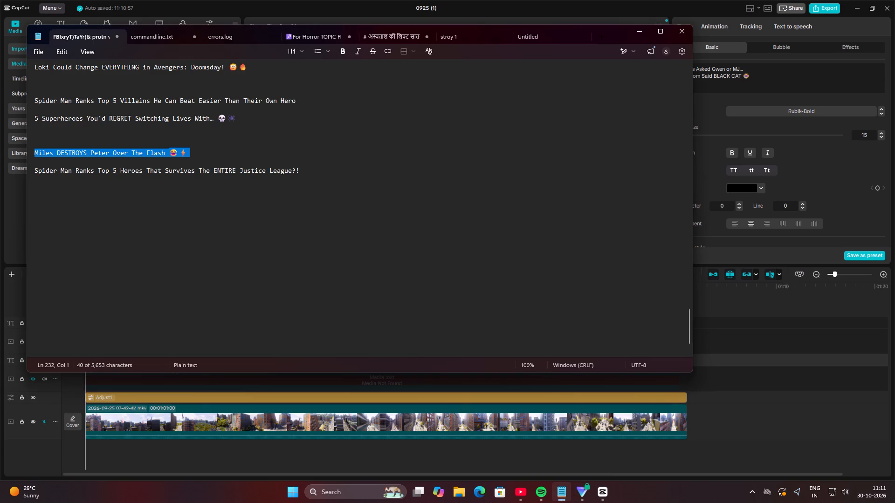
click(32, 171)
right_click(32, 171)
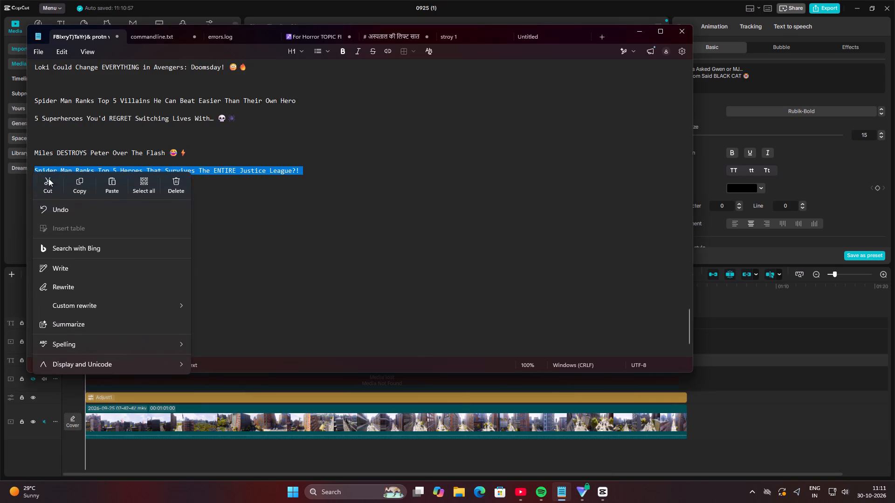
click(70, 184)
click(640, 34)
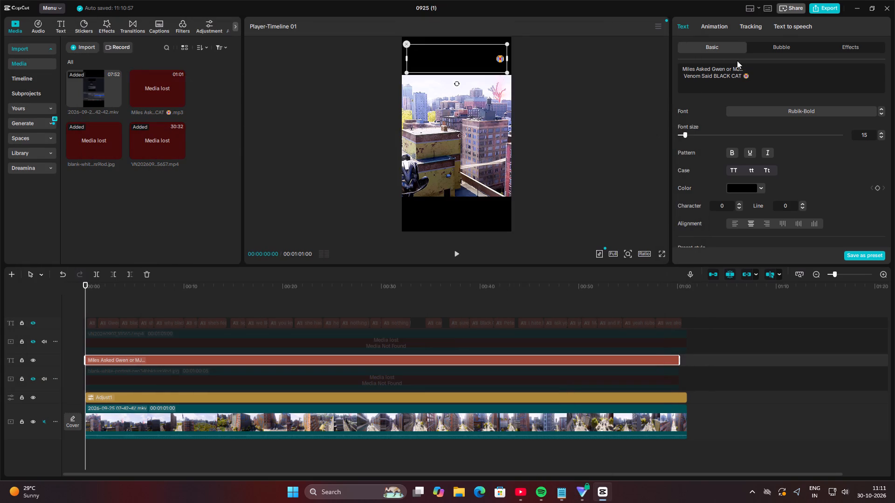
drag(756, 75, 674, 60)
key(Delete)
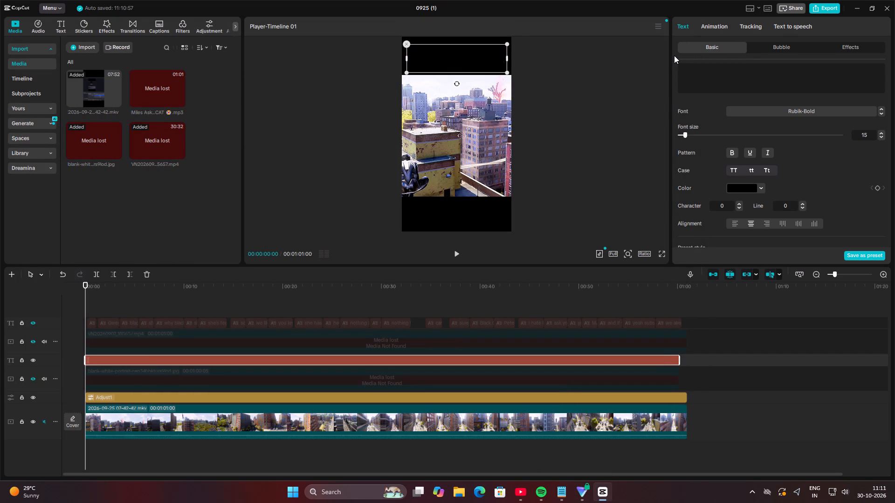
key(ctrl+v)
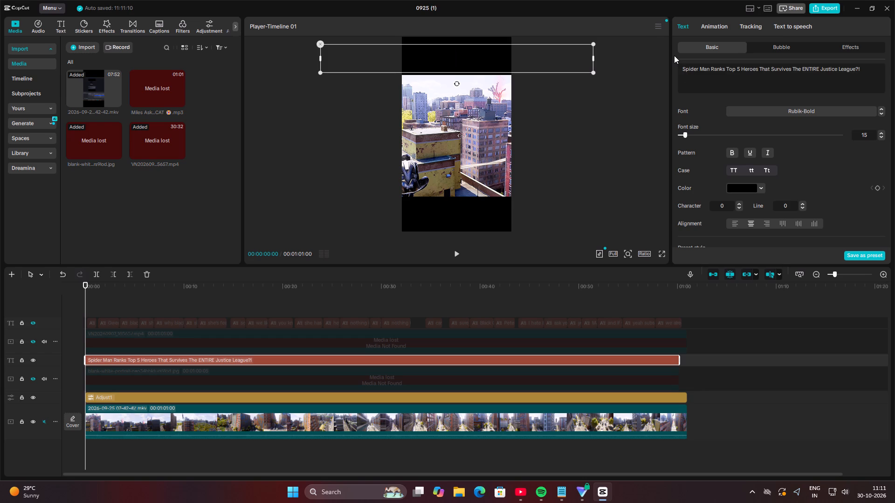
click(758, 69)
key(Return)
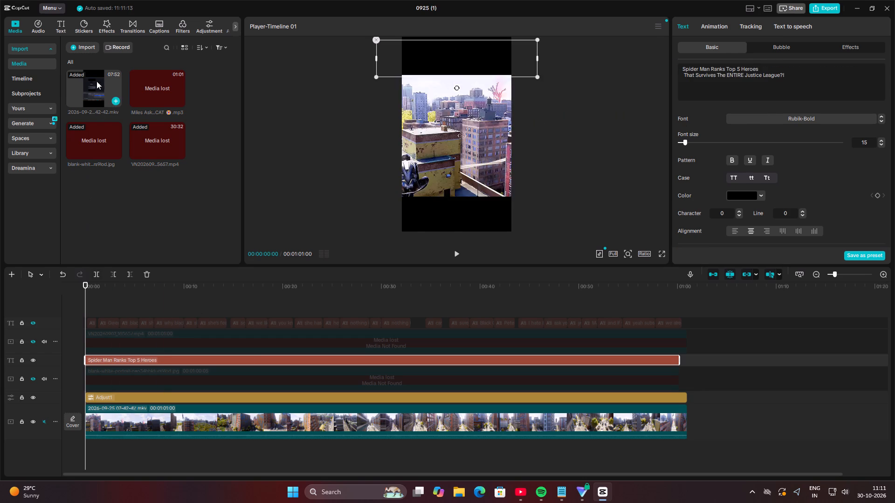
Import blank-white-portrait-nao34hhkturs9lod.jpg from Pictures and place it at the timeline start, on its own track below the title.
click(90, 50)
click(96, 63)
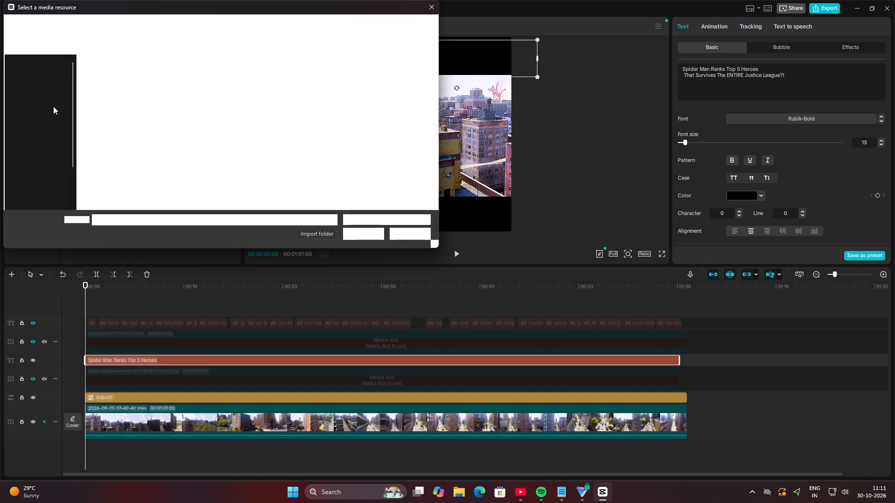
click(105, 131)
click(366, 231)
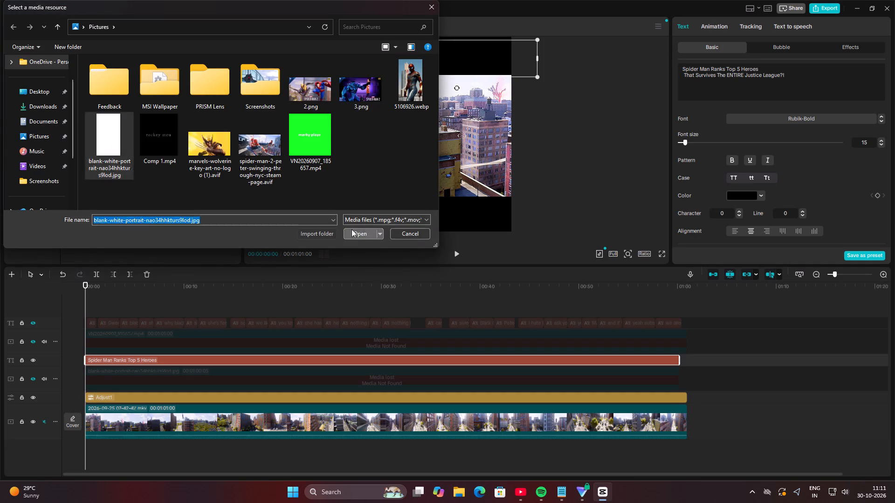
drag(106, 188, 89, 369)
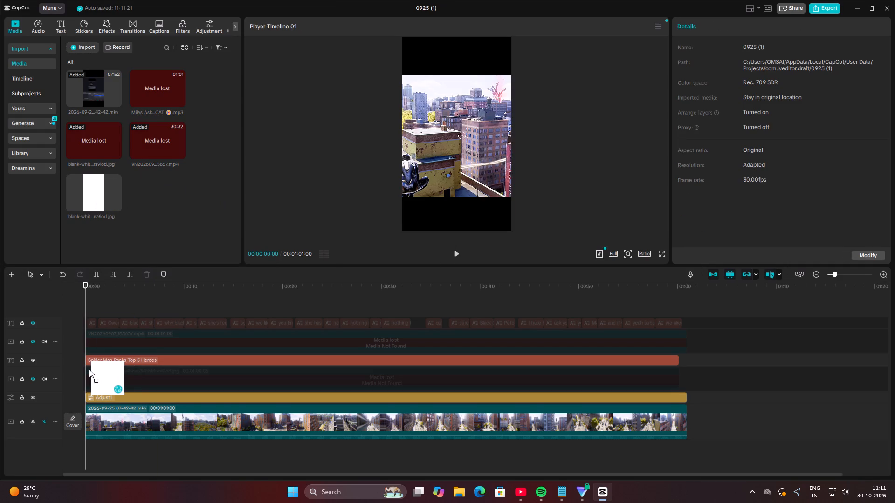
drag(89, 369, 93, 367)
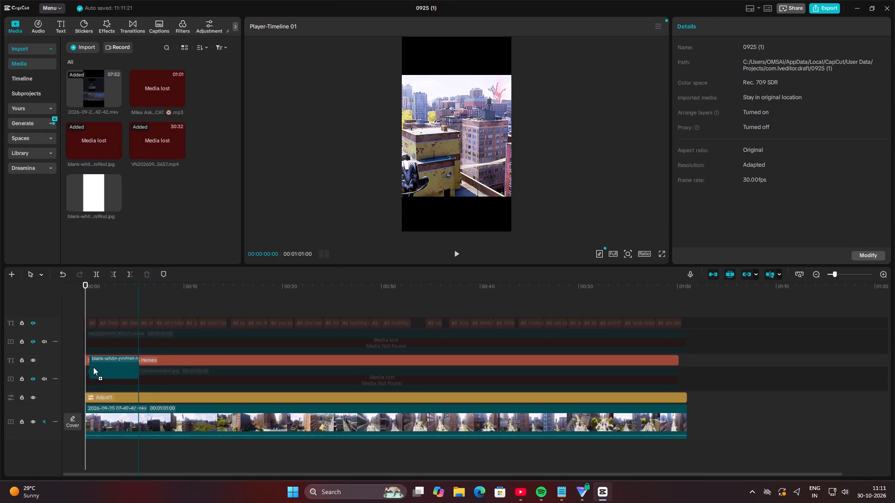
drag(93, 367, 87, 367)
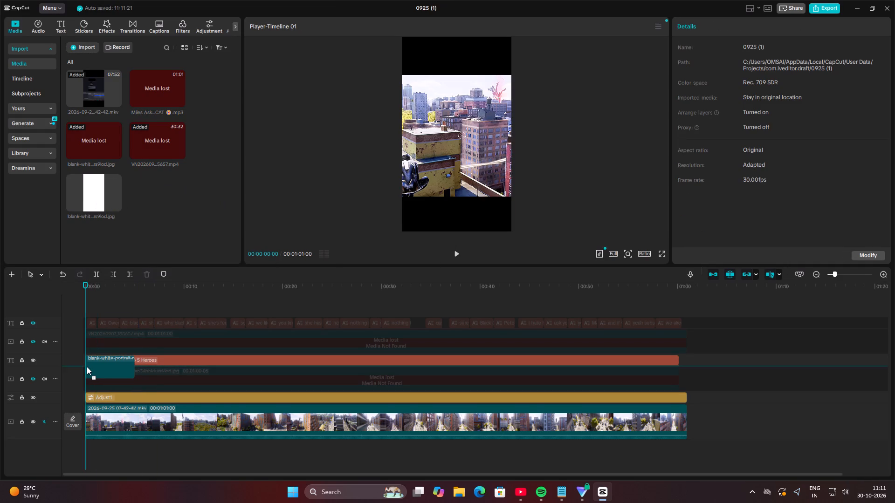
drag(87, 367, 89, 367)
drag(101, 331, 102, 401)
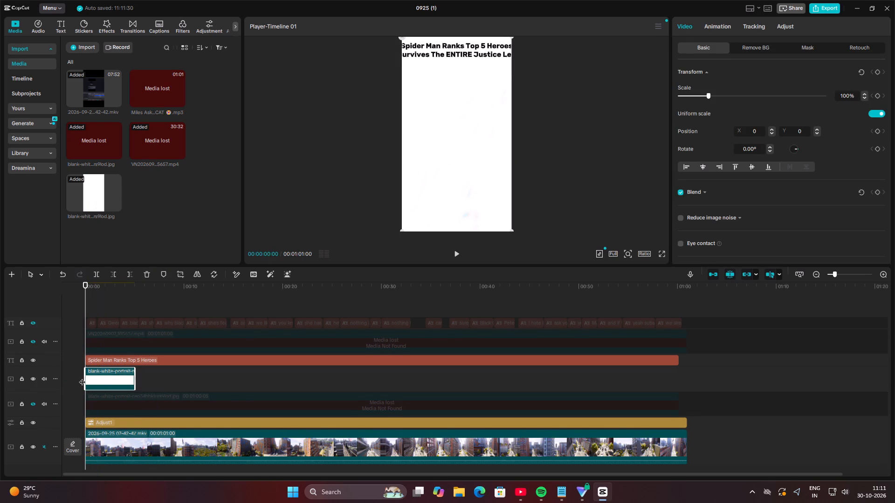
Extend the new white image clip and the title clip to the end of the gameplay video at 00:01:01:00.
drag(133, 376, 621, 419)
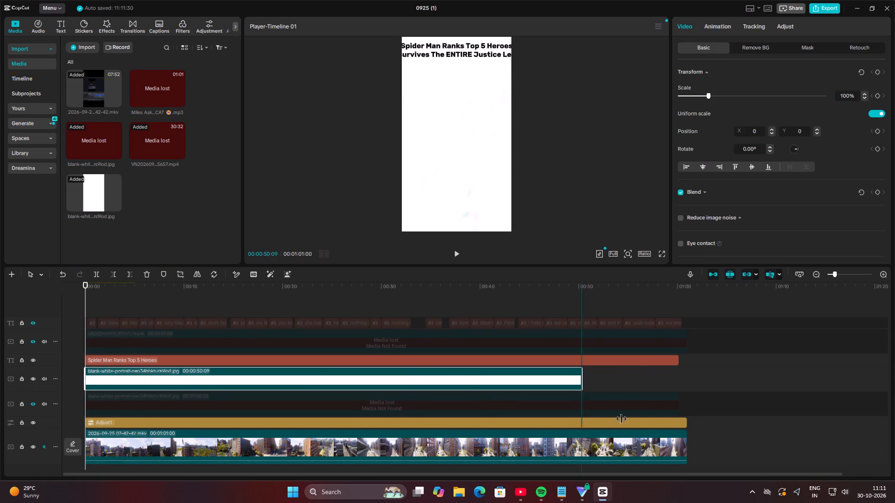
drag(621, 419, 686, 419)
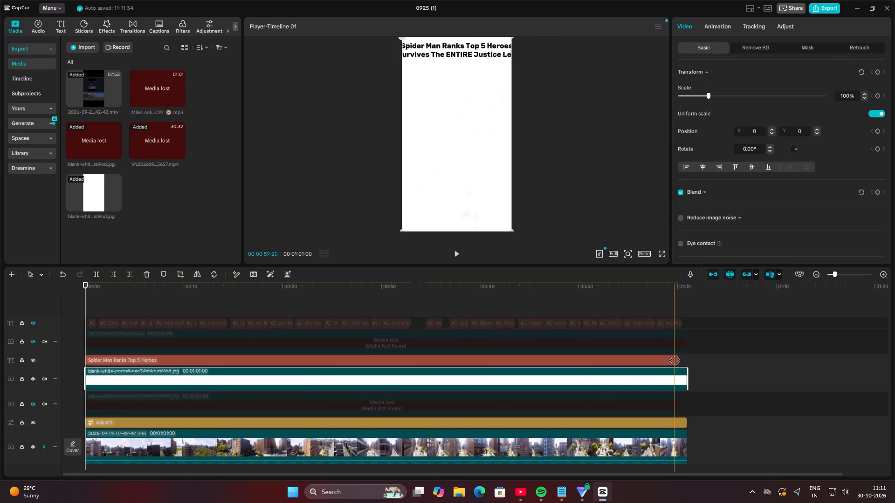
click(675, 360)
drag(679, 360, 685, 363)
Scale the title down so that both lines fit within the width of the frame.
drag(537, 78, 490, 76)
Move the white image up to X 0, Y 3055 as a title banner above the gameplay.
drag(475, 169, 473, 19)
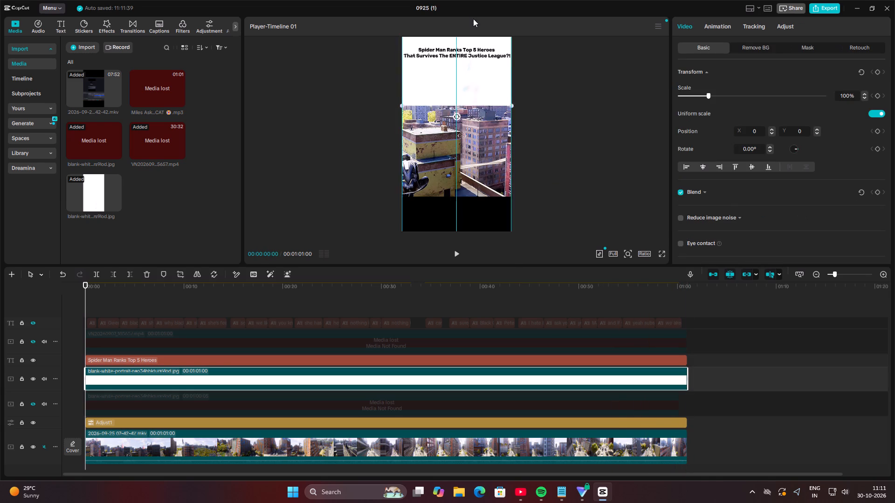
drag(473, 19, 474, 14)
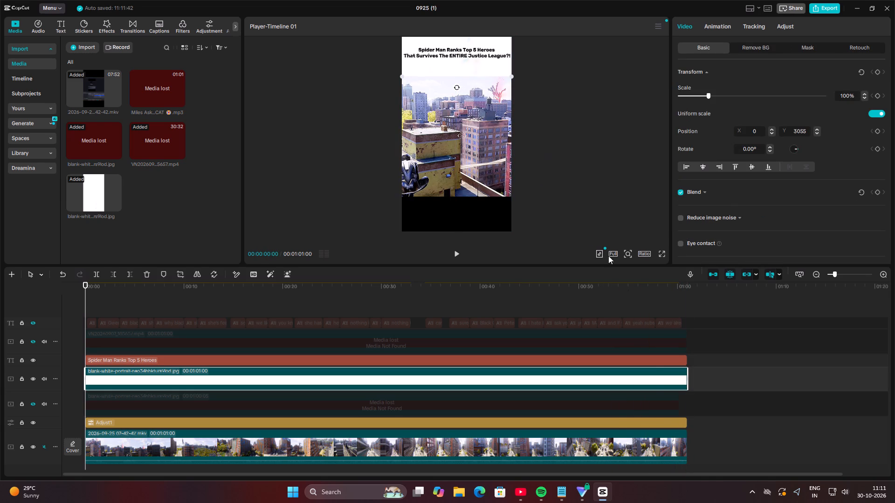
Import the "Spider Man Ranks Top 5 Heroes That Survives The ENTIRE Justice League_!" mp3 from Downloads.
click(80, 52)
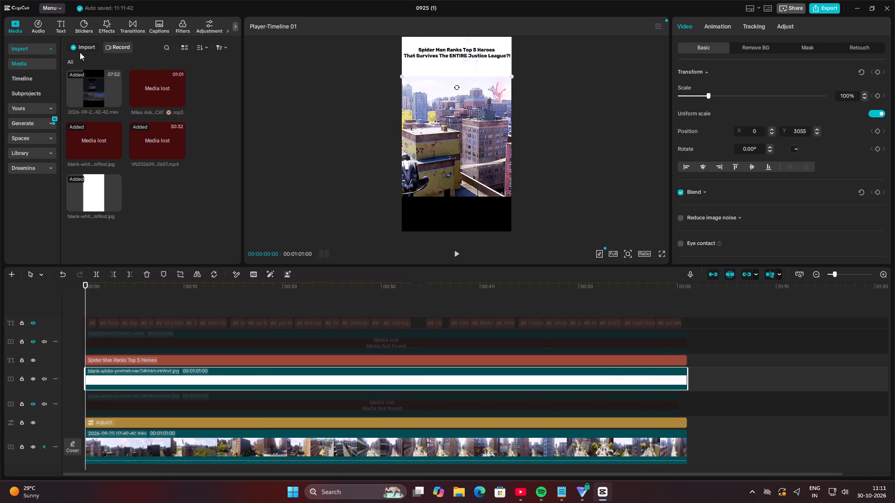
click(89, 61)
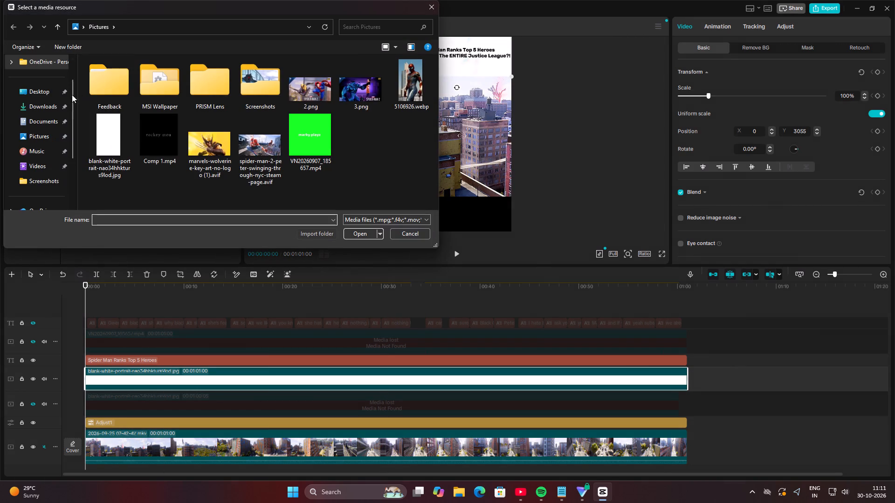
click(46, 108)
click(160, 175)
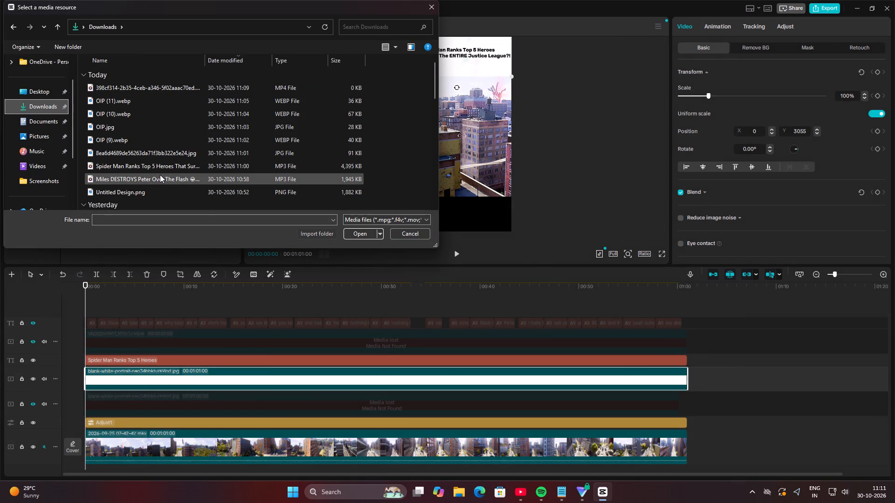
click(282, 166)
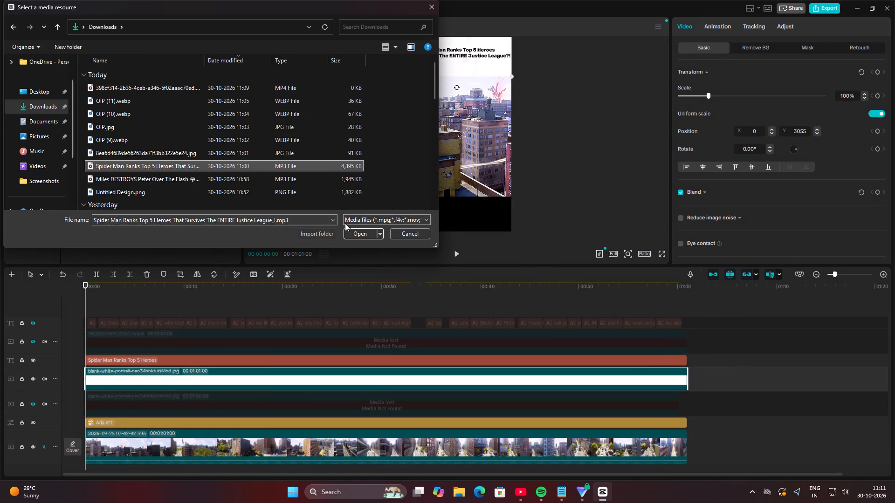
click(354, 232)
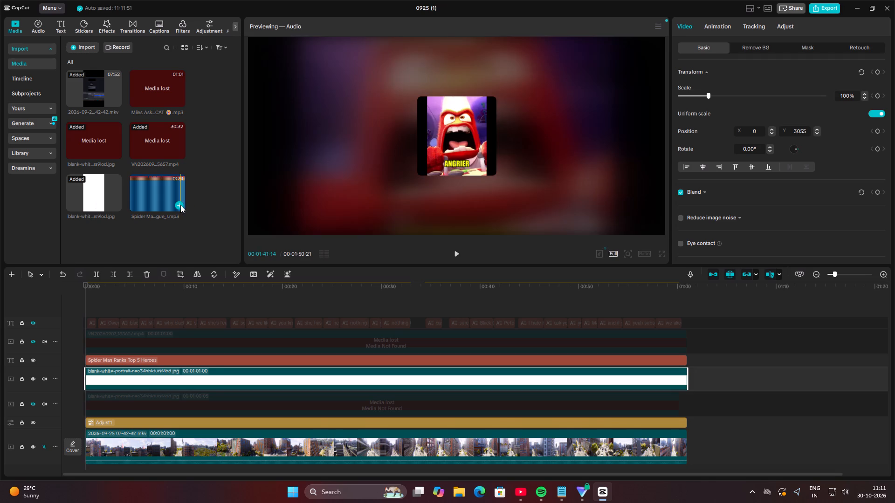
Add the imported "Spider Man Ranks Top 5 Heroes" mp3 to the start of the timeline.
click(180, 205)
Extend the gameplay video clip to the end of the new audio at 00:01:50:22.
click(684, 363)
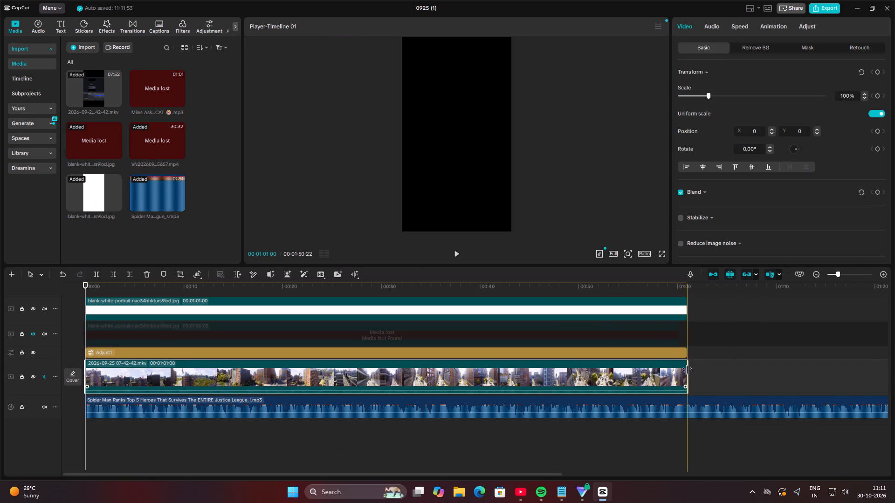
drag(687, 370, 894, 419)
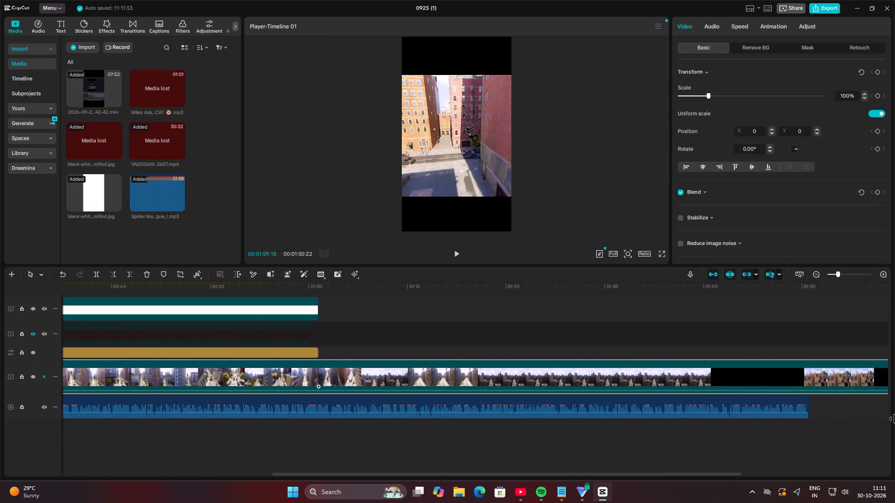
drag(894, 419, 601, 409)
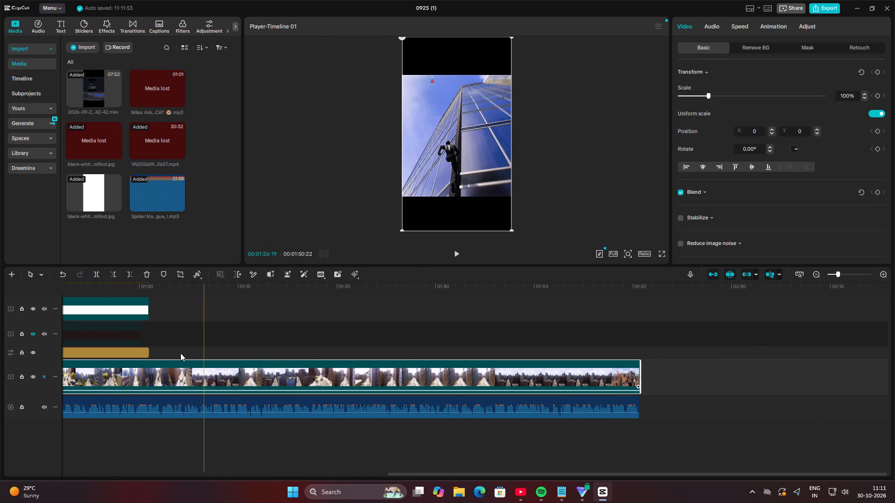
Extend the adjustment layer and the white banner image to the end of the gameplay video at 00:01:50:22.
click(143, 354)
click(148, 350)
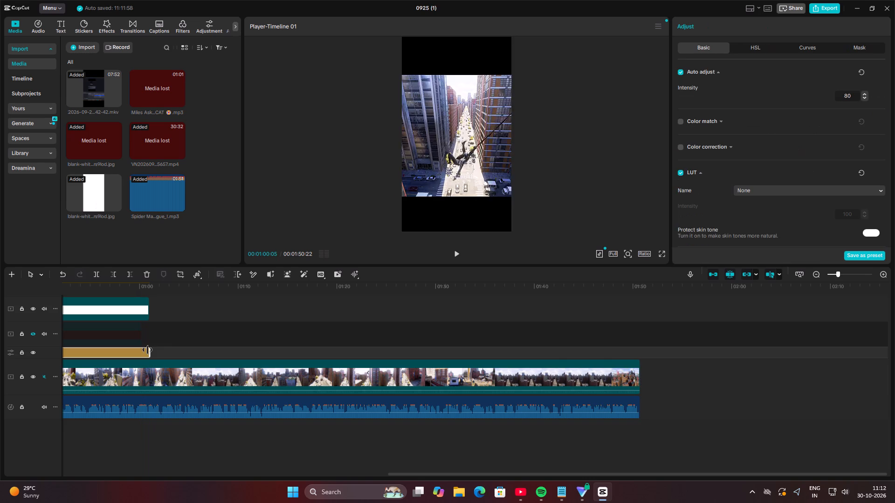
drag(147, 350, 629, 400)
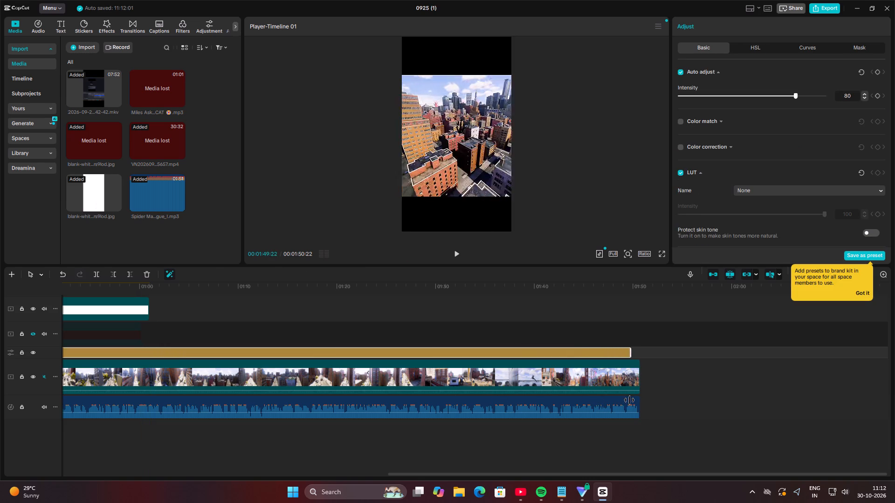
drag(629, 400, 636, 401)
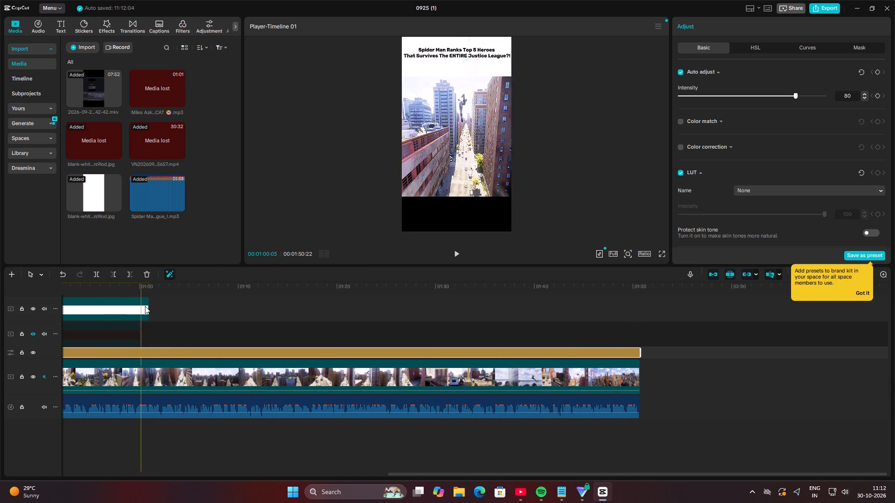
click(145, 306)
drag(149, 306, 630, 371)
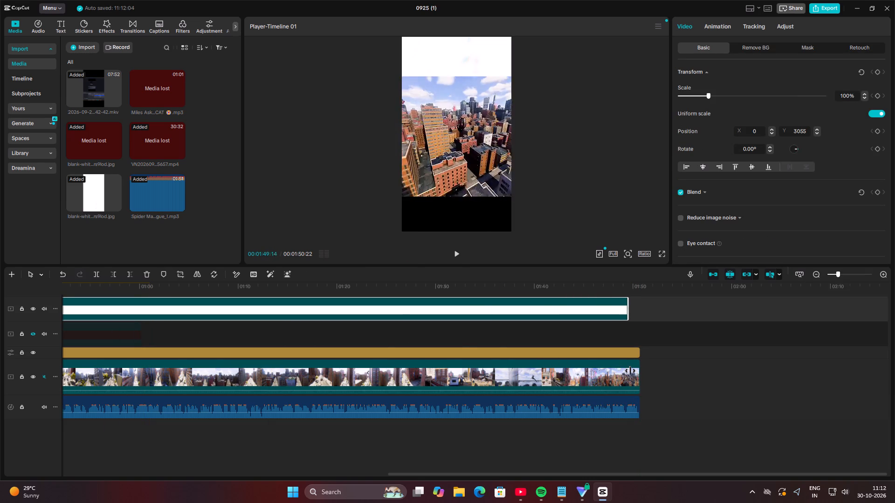
drag(630, 371, 636, 371)
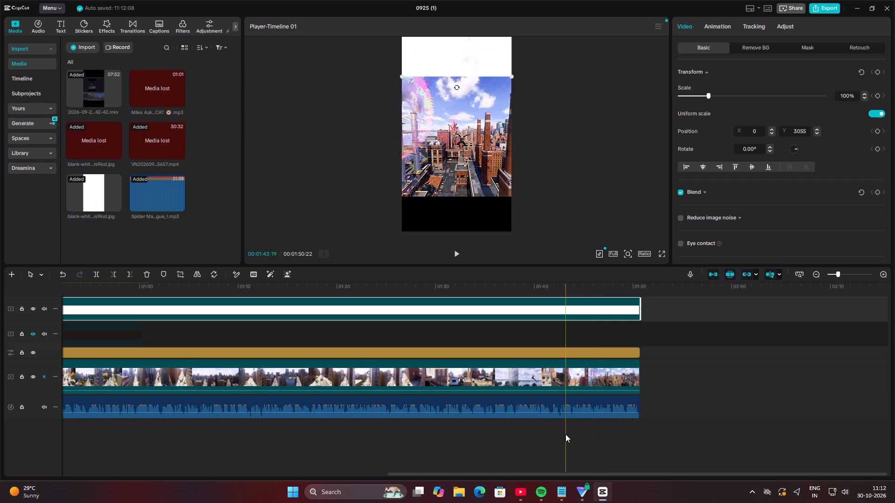
Import the green-screen video VN20260907_185657.mp4 from Pictures and place it on a new track above the title, starting at 00:00.
drag(564, 435, 6, 439)
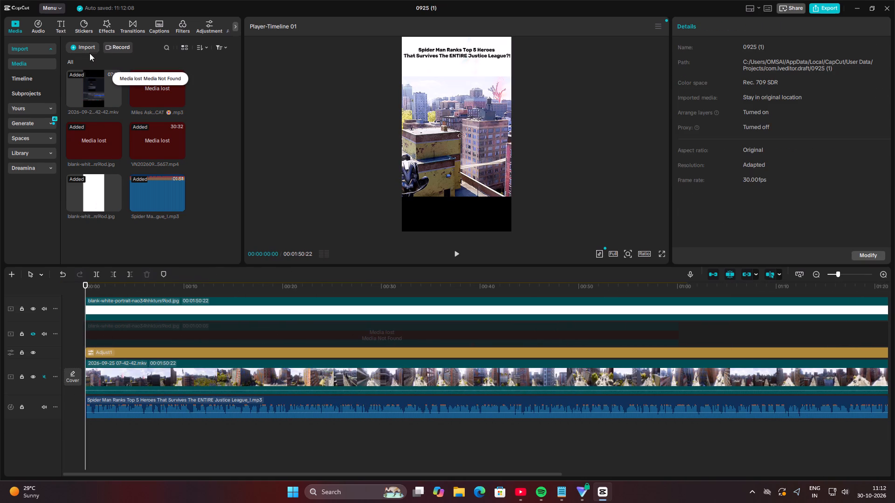
click(77, 43)
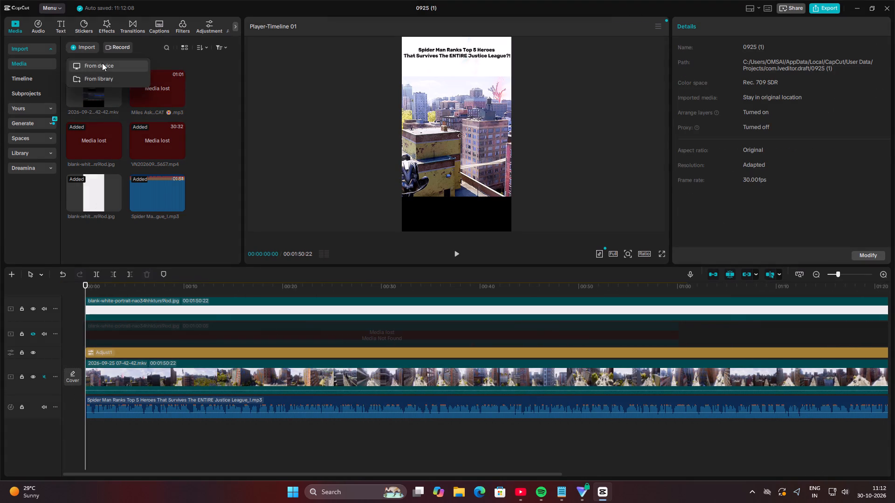
click(102, 63)
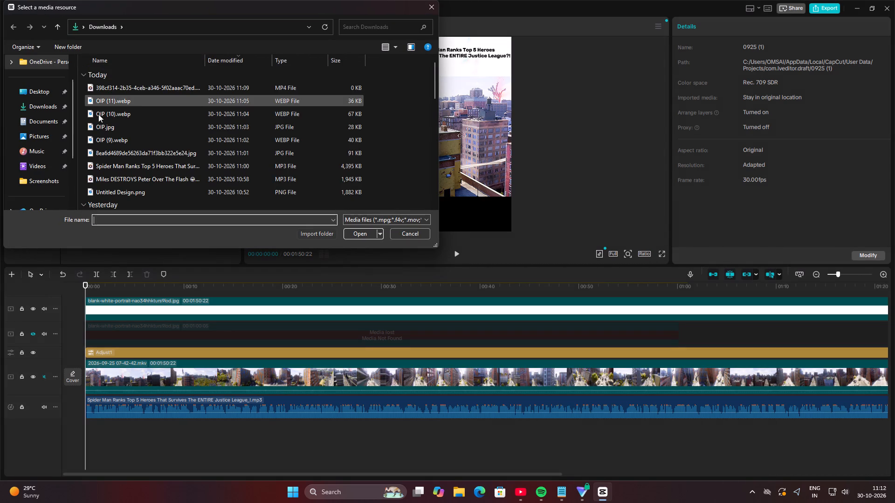
click(45, 135)
click(299, 128)
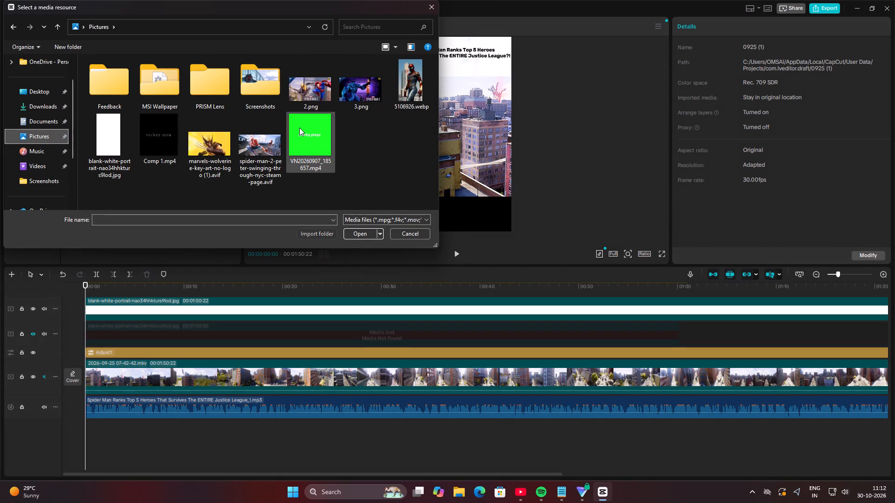
click(362, 232)
drag(107, 232, 151, 288)
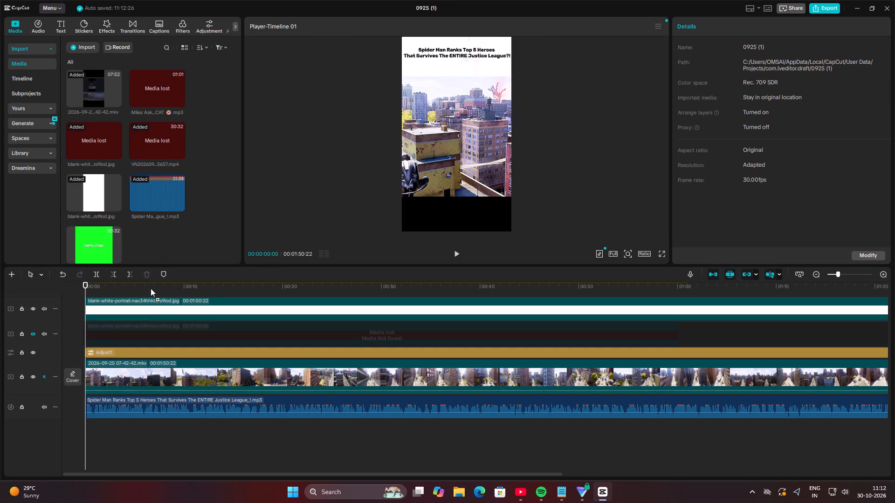
drag(151, 288, 87, 289)
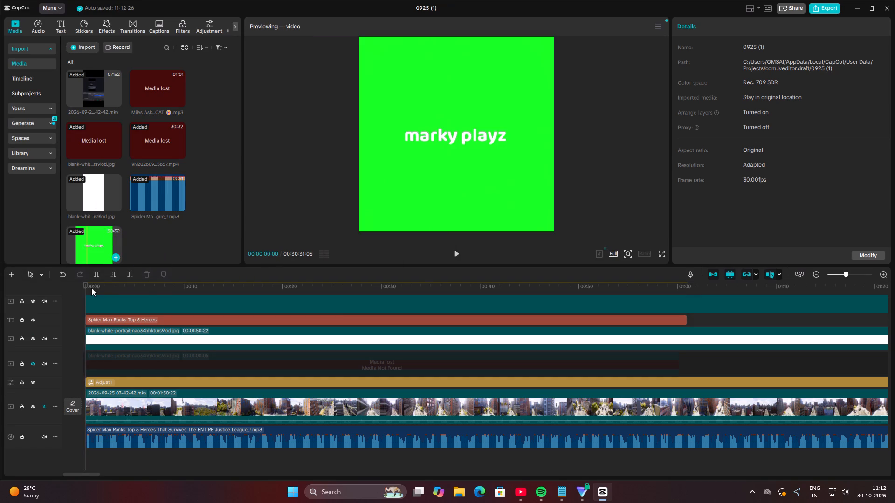
Trim the end of the green-screen "marky playz" clip to match the other clips at 00:01:50:22.
click(831, 274)
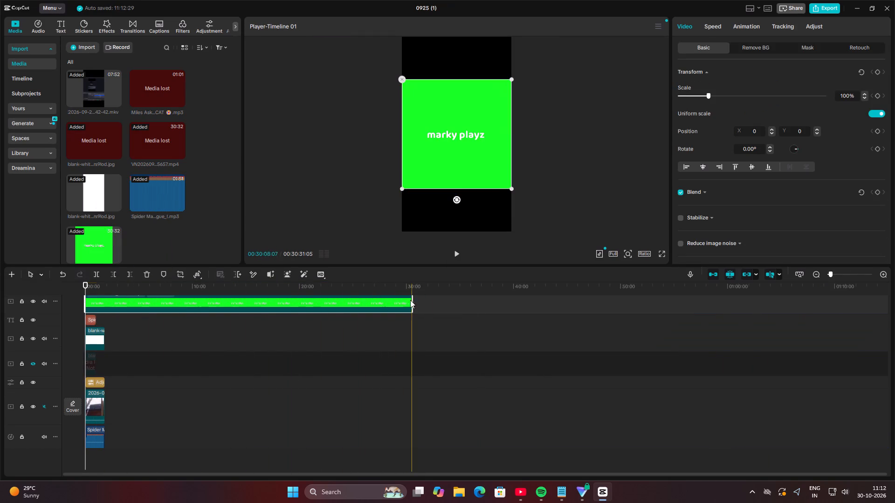
drag(411, 301, 246, 305)
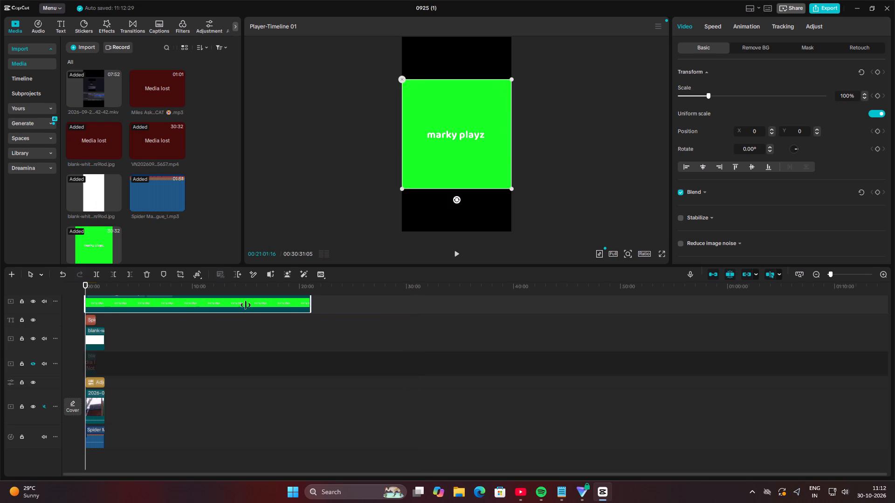
drag(246, 305, 106, 314)
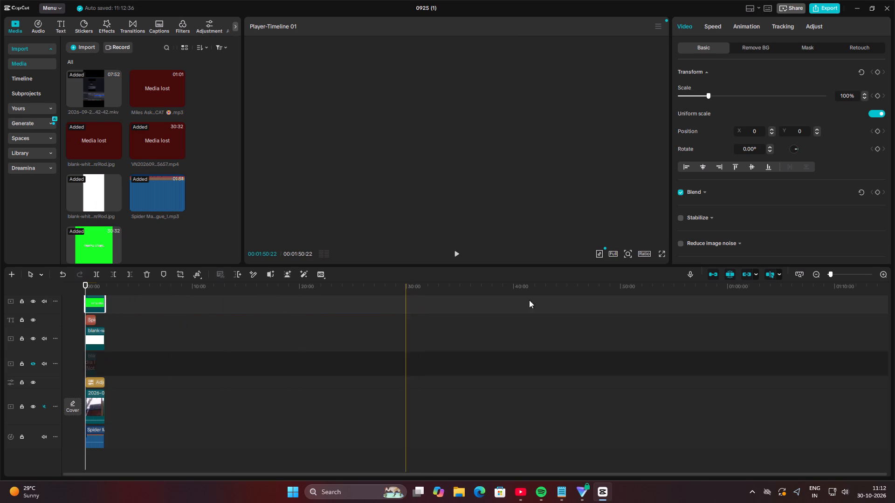
Extend the "Spider Man Ranks Top 5 Heroes" title clip to the end of the gameplay video at 00:01:50:22.
click(844, 275)
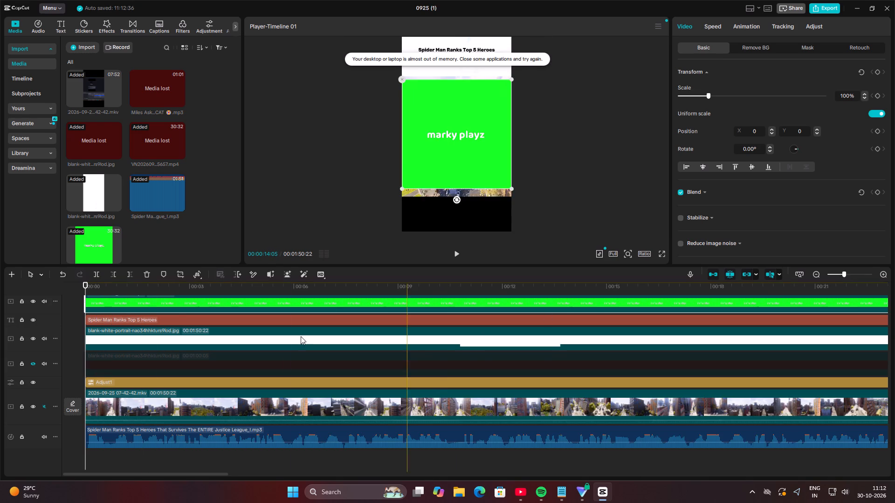
drag(87, 283, 894, 340)
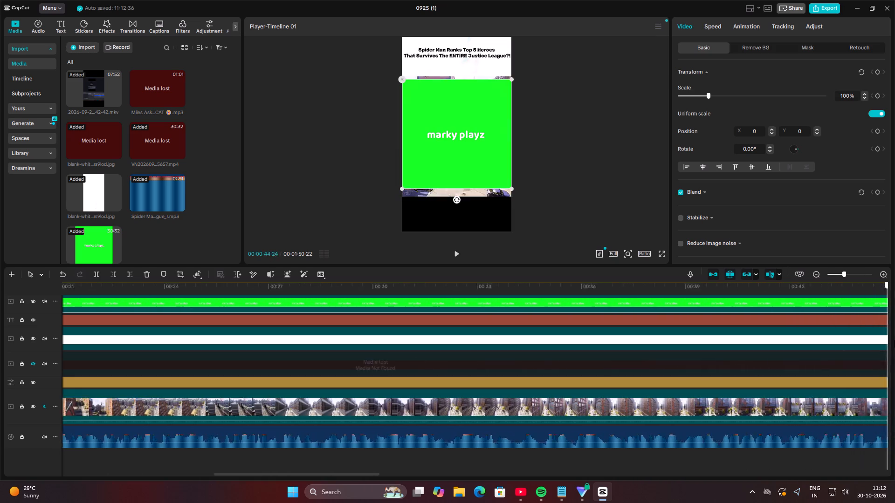
drag(894, 340, 710, 335)
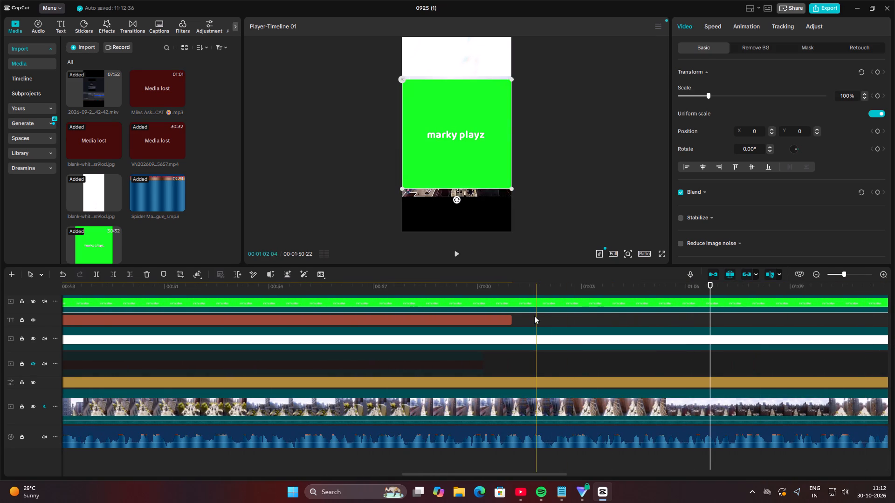
click(511, 319)
drag(511, 319, 894, 332)
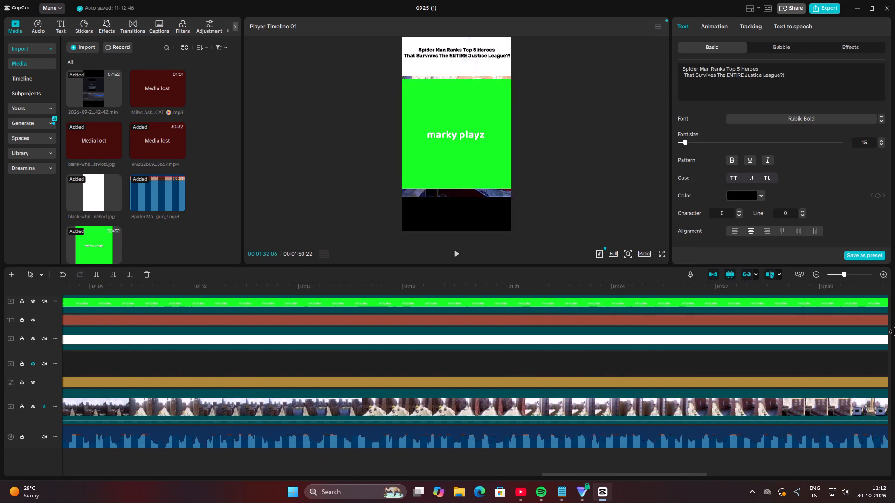
drag(894, 332, 523, 328)
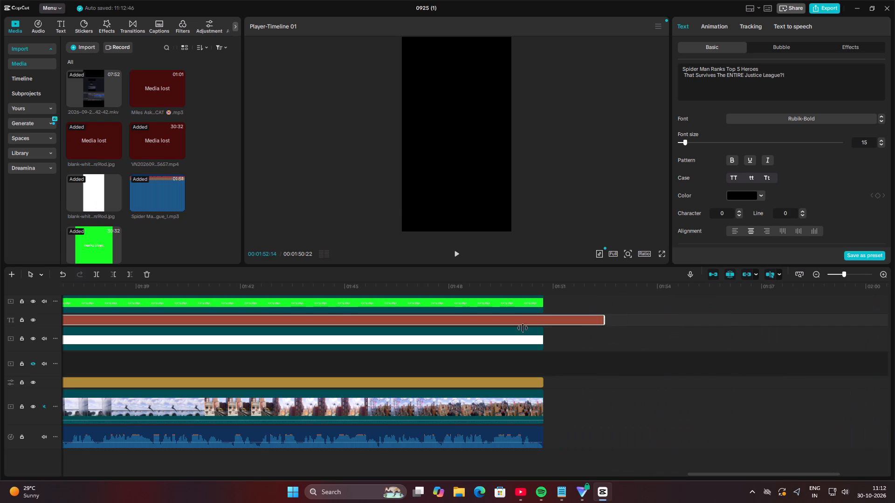
drag(523, 328, 545, 326)
Key out the green background of the "marky playz" clip with Chroma key at intensity 94.
click(524, 305)
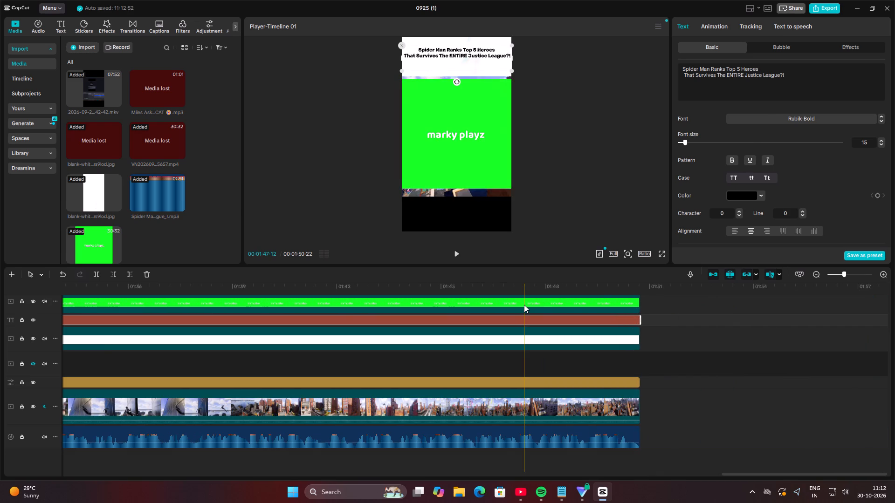
click(745, 45)
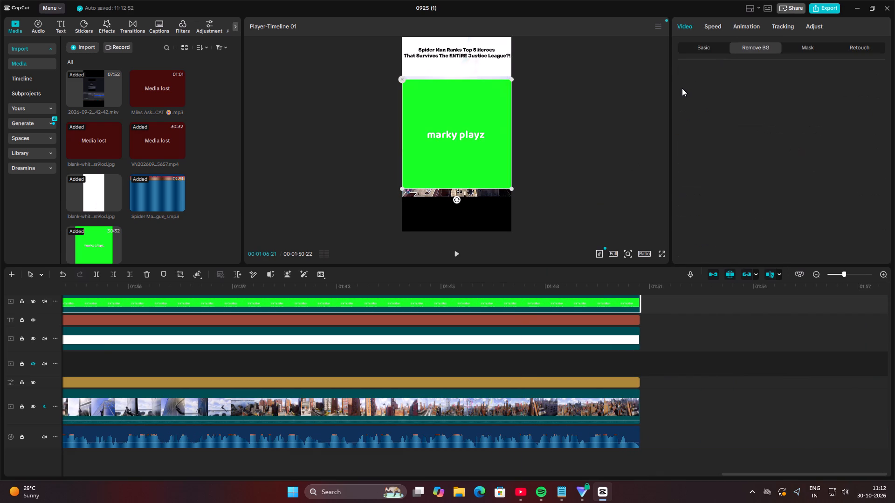
click(679, 95)
click(434, 118)
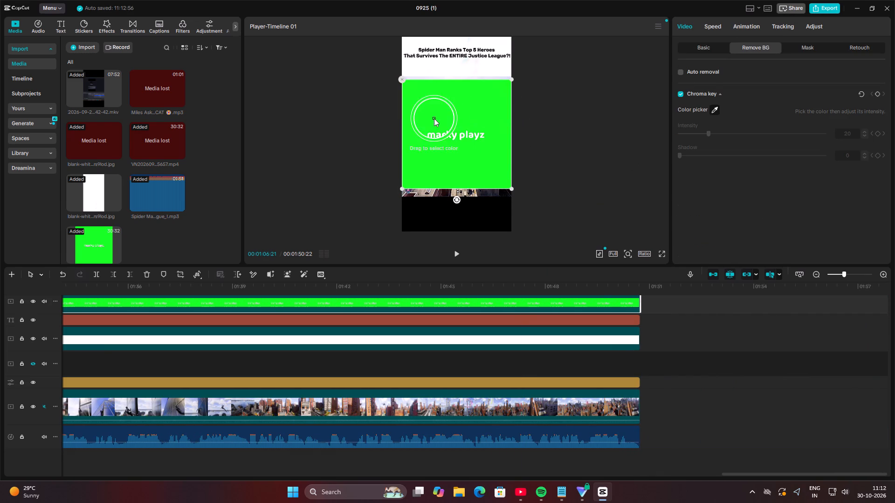
click(816, 132)
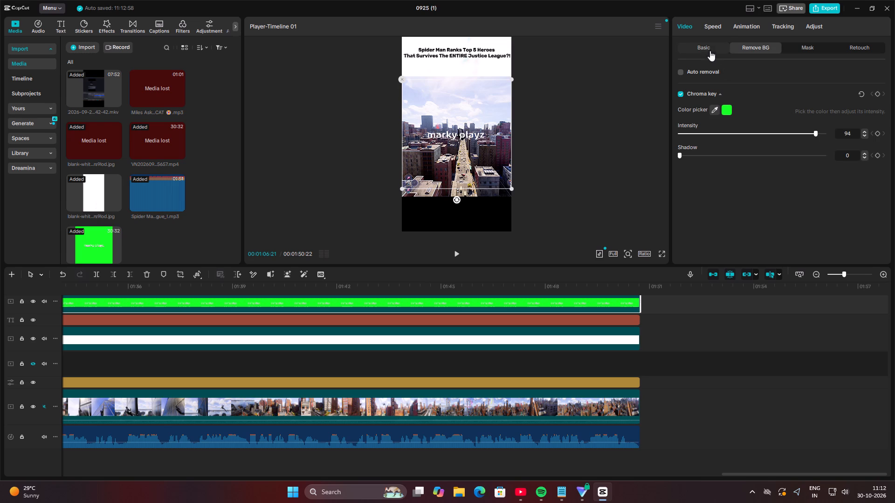
Set the "marky playz" watermark clip's blend mode to Overlay.
click(709, 49)
click(757, 193)
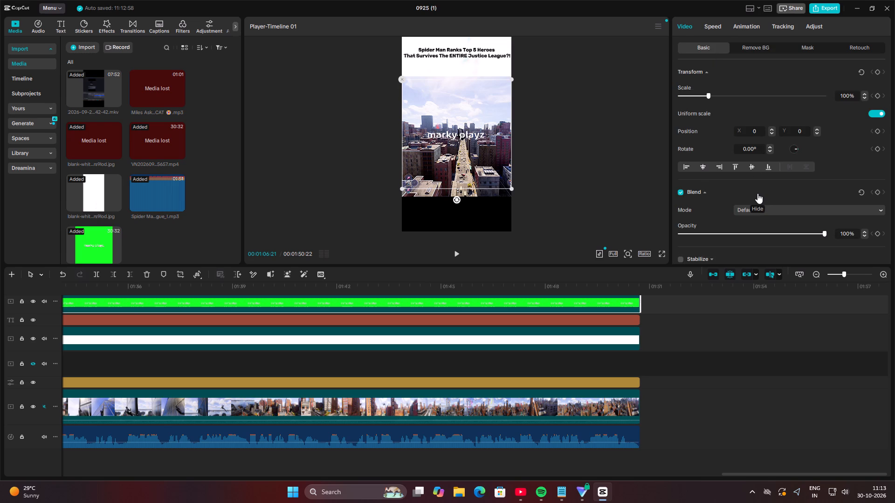
click(767, 212)
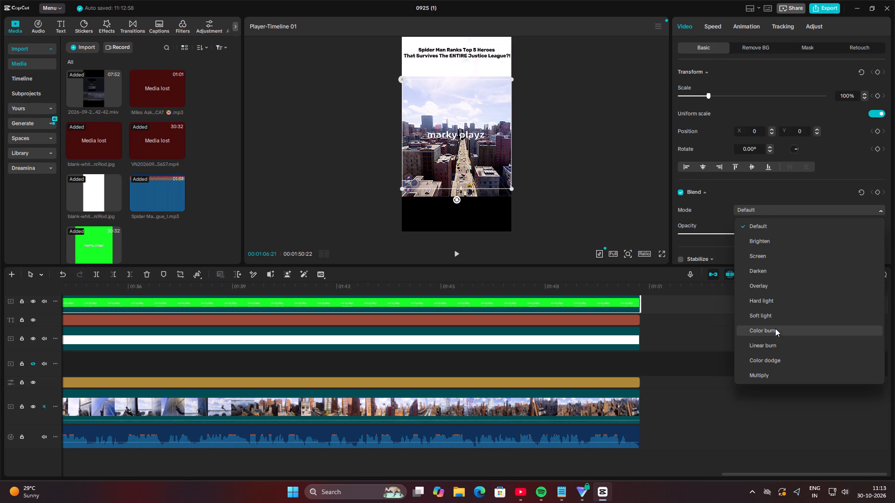
click(767, 283)
Move the "marky playz" watermark to the gameplay's upper-right area, at about X 473, Y 1011.
drag(468, 156, 492, 105)
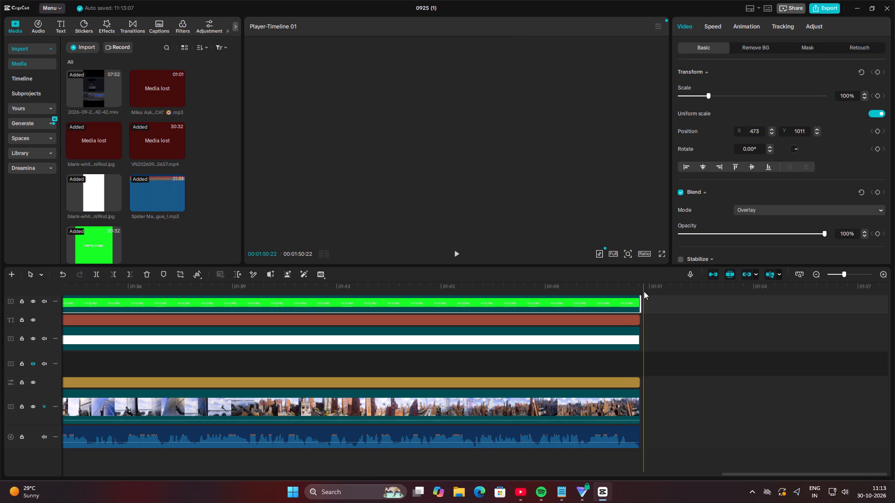
Generate auto captions for the timeline with English as the spoken language.
click(832, 273)
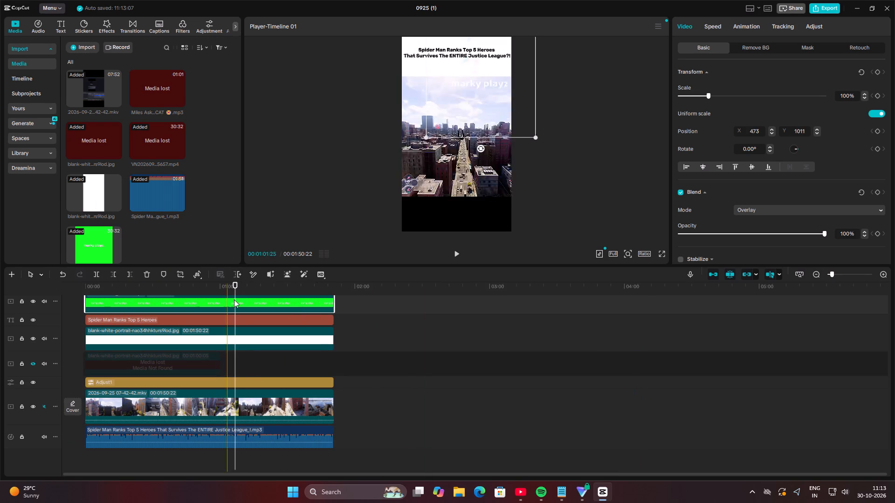
drag(234, 286, 48, 278)
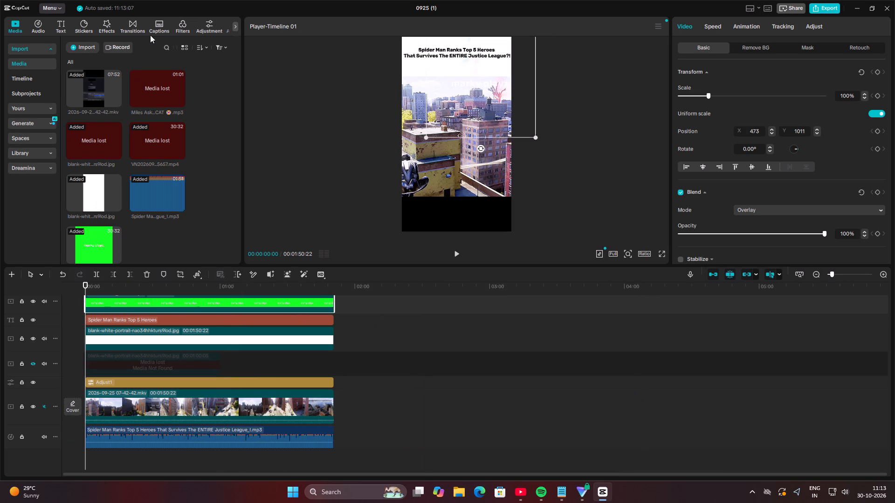
click(158, 27)
click(218, 253)
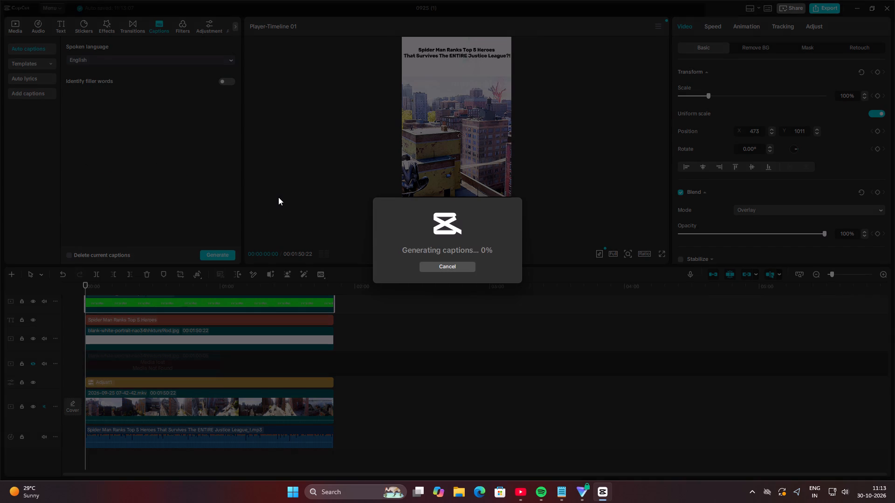
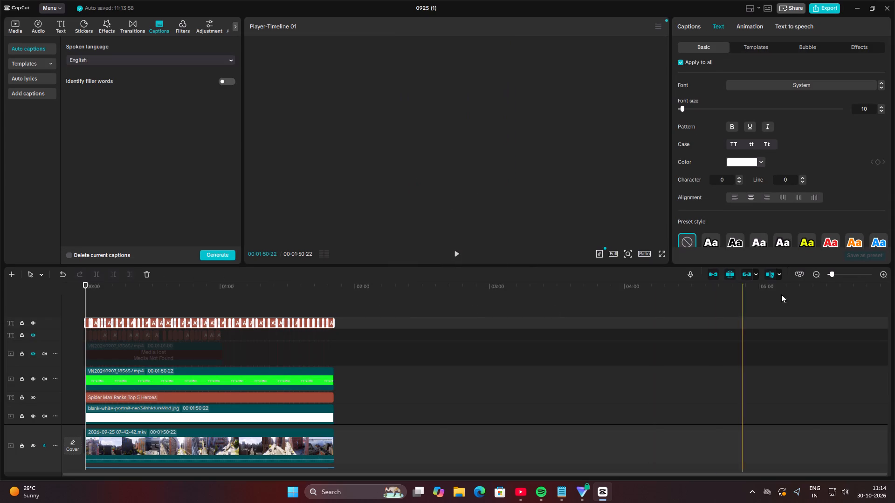
Apply the favourite "LA VELOCE VOLPE" text template to all generated captions.
click(851, 273)
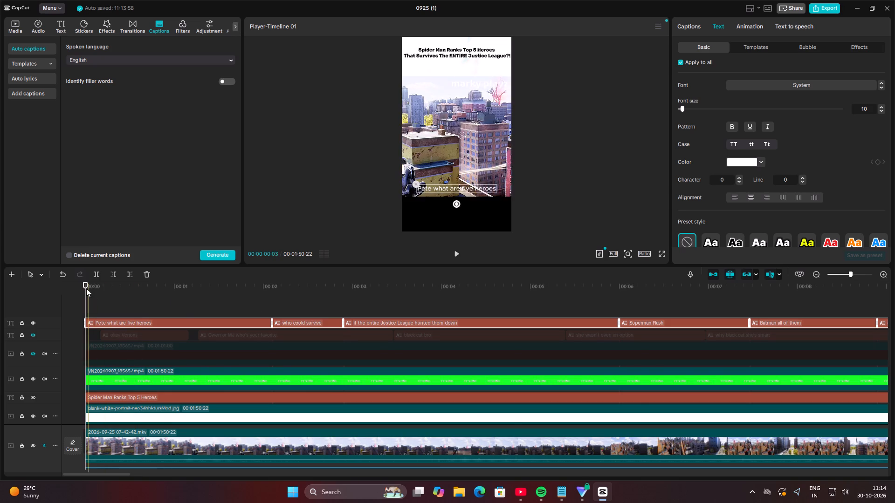
drag(85, 287, 654, 340)
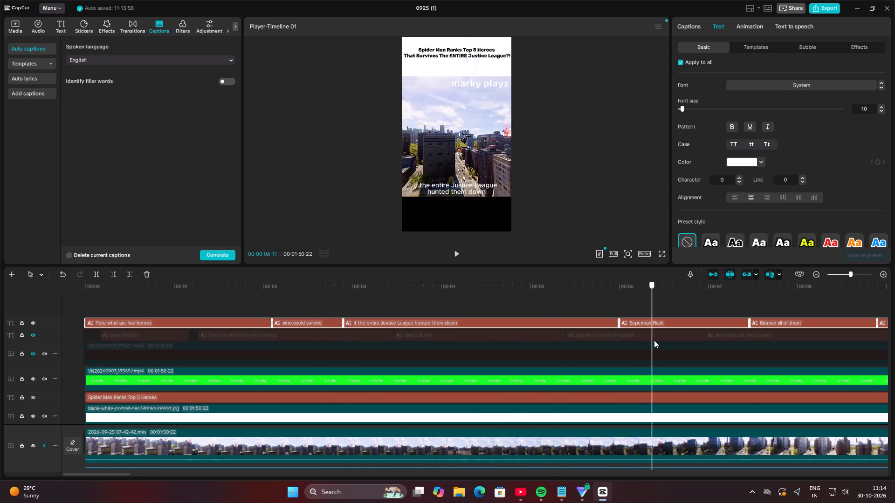
drag(654, 340, 790, 348)
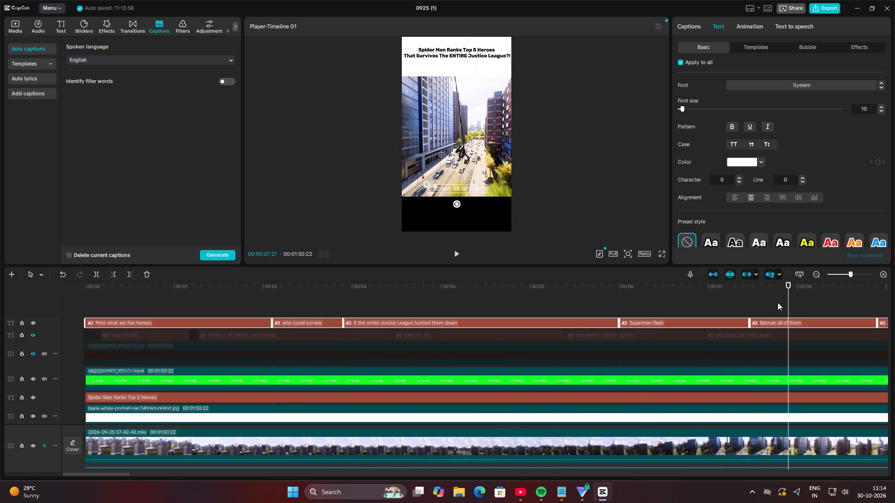
click(768, 50)
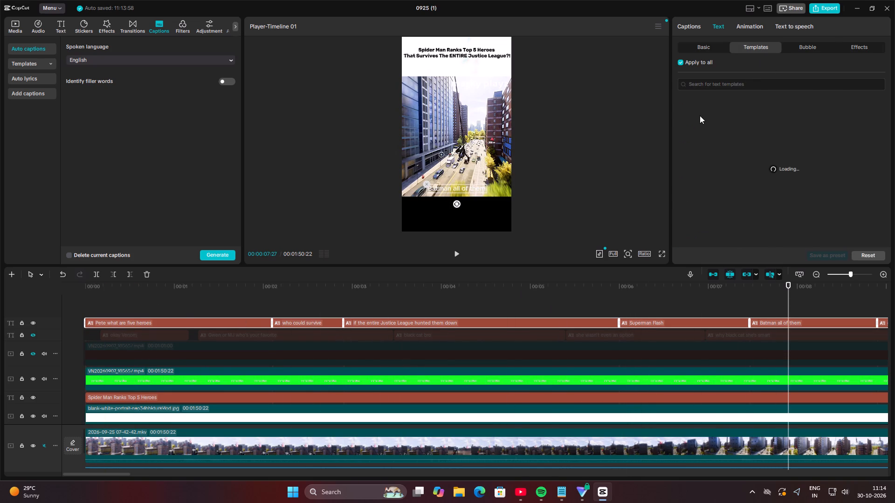
click(690, 136)
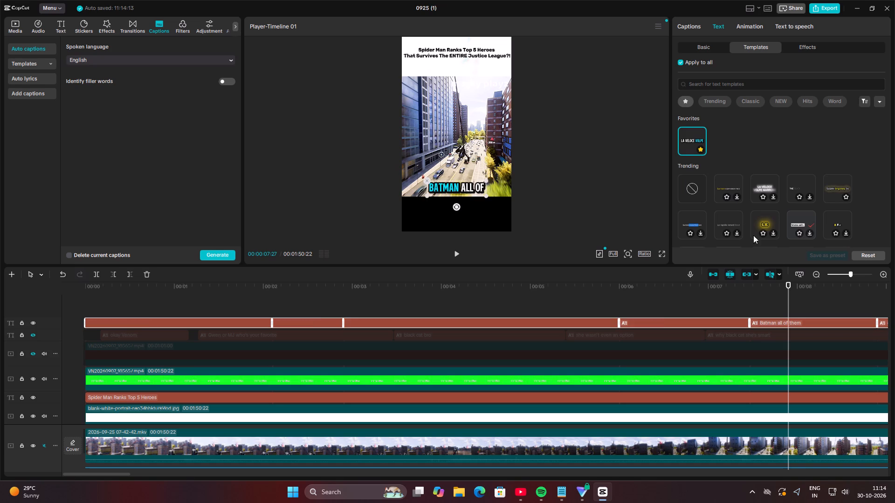
Set the playhead to 00:00:15:29, at the word "Spider" in the "then start with No. 5 Spider Man" caption.
drag(790, 291, 881, 318)
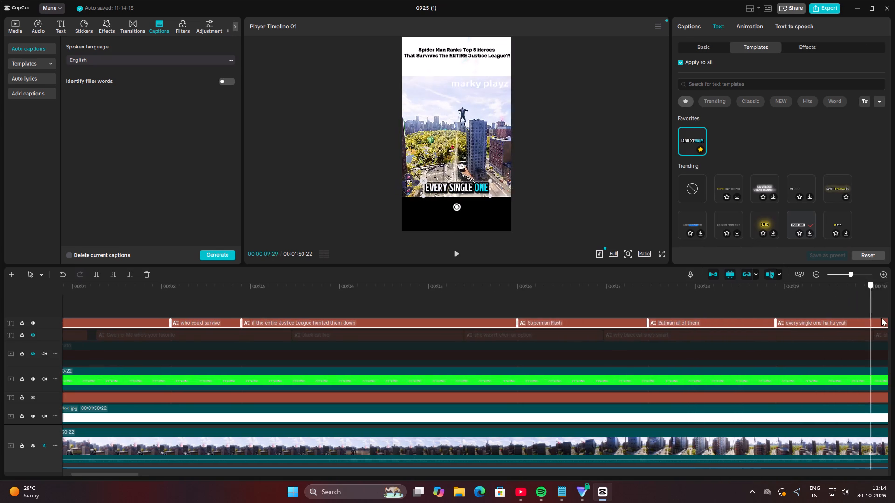
drag(881, 318, 894, 316)
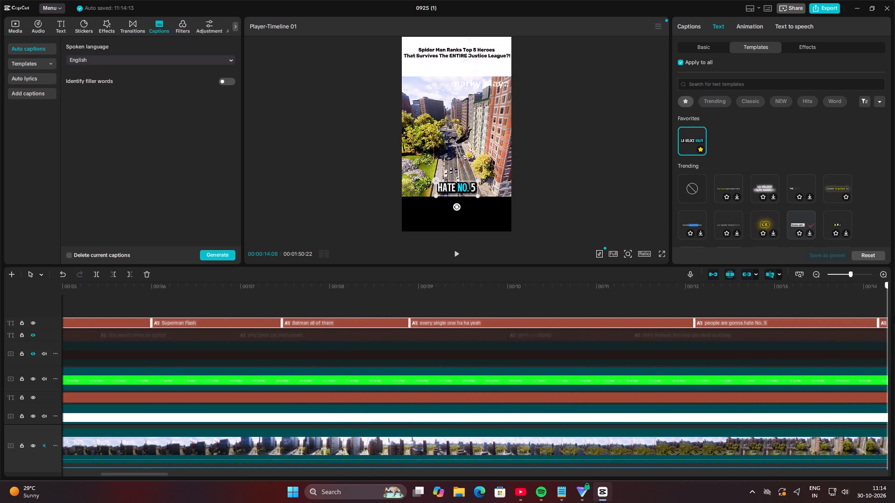
drag(894, 316, 871, 323)
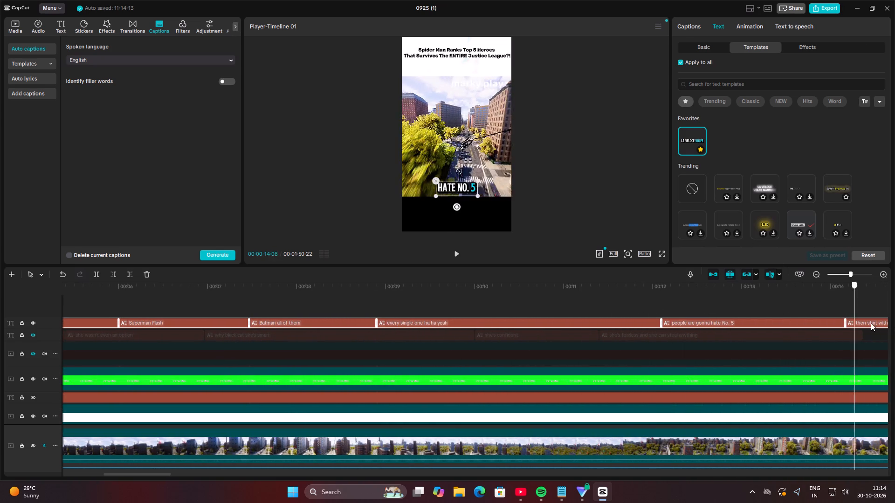
drag(871, 323, 631, 299)
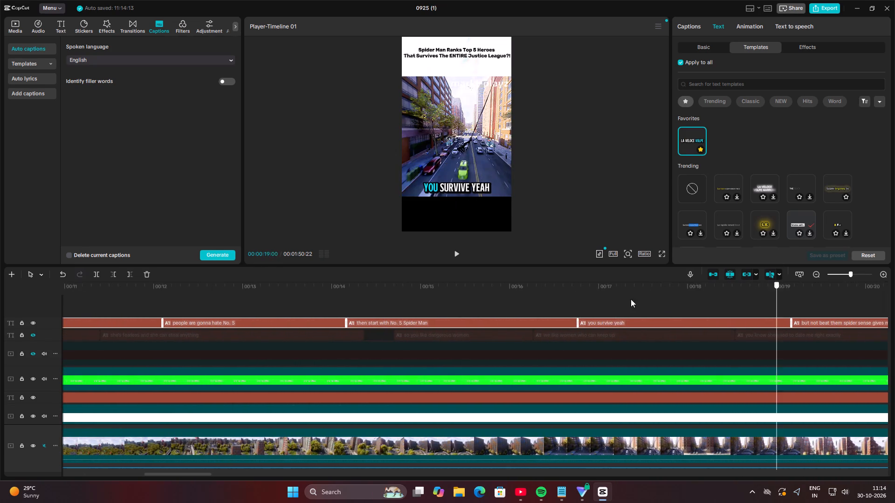
drag(631, 299, 428, 283)
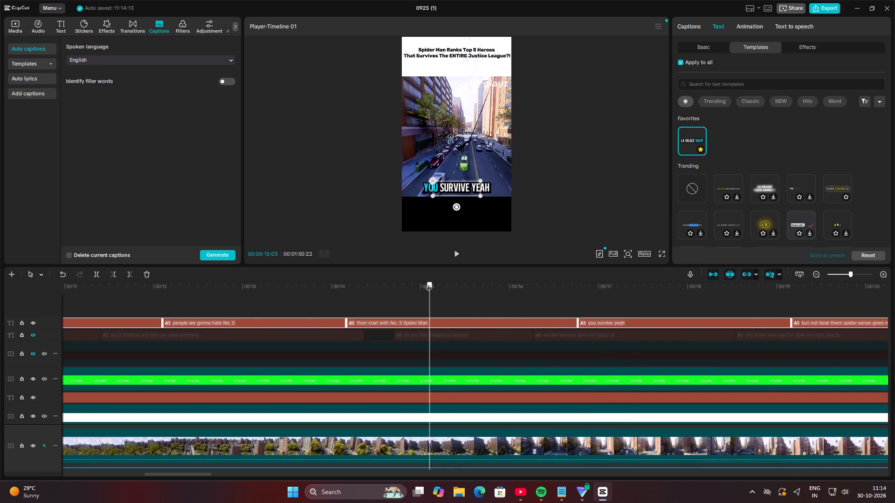
drag(428, 283, 447, 284)
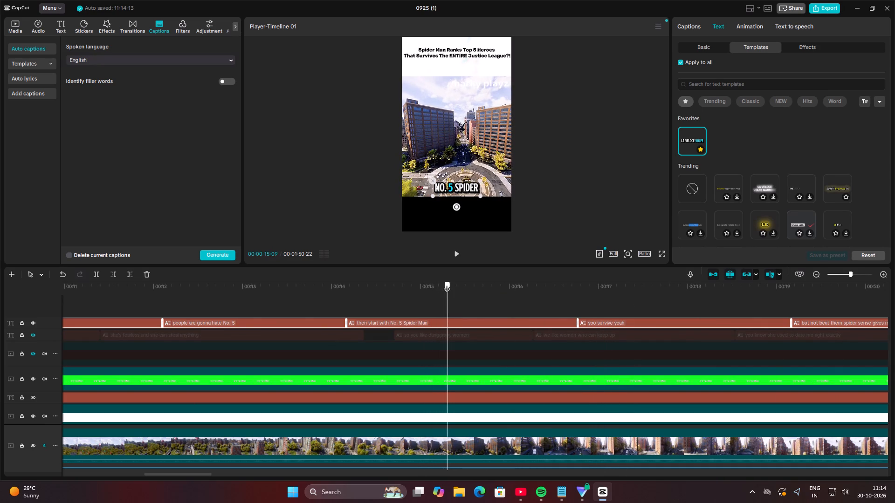
drag(447, 284, 463, 284)
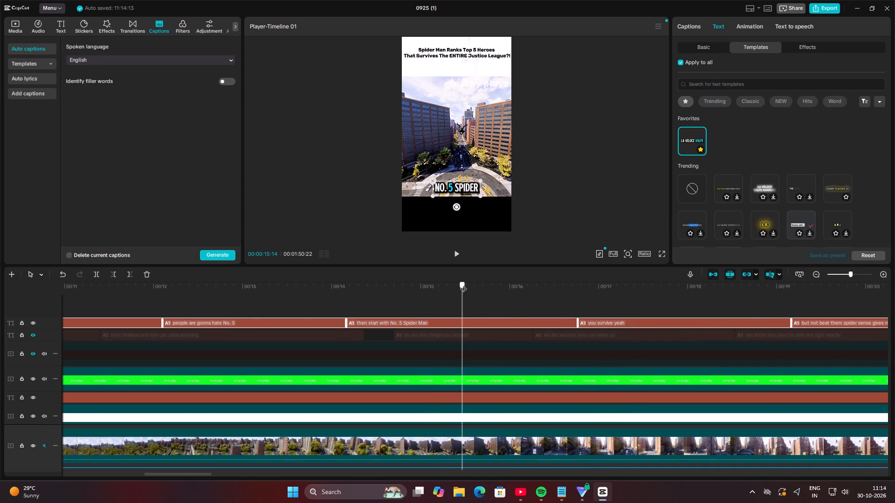
drag(463, 284, 484, 285)
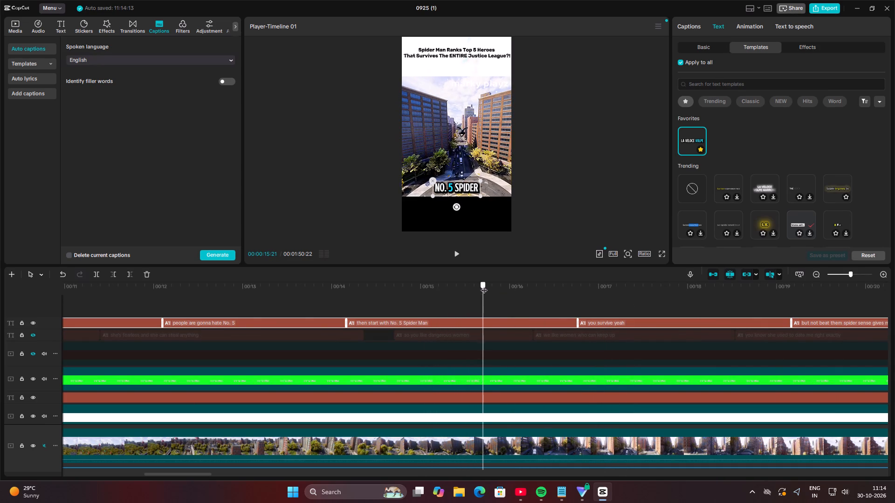
drag(484, 285, 505, 286)
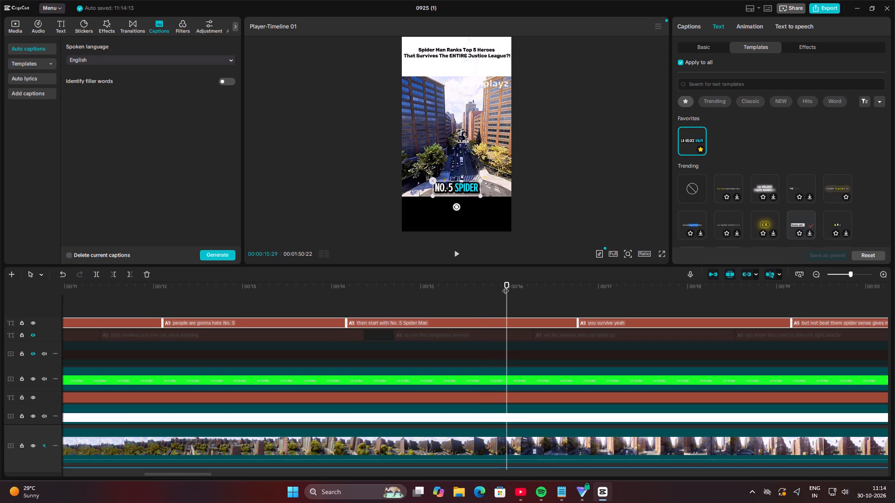
Import the image 8ea6d4689de56263da71f3bb322e5e24.jpg from the Downloads folder into the project media.
click(17, 23)
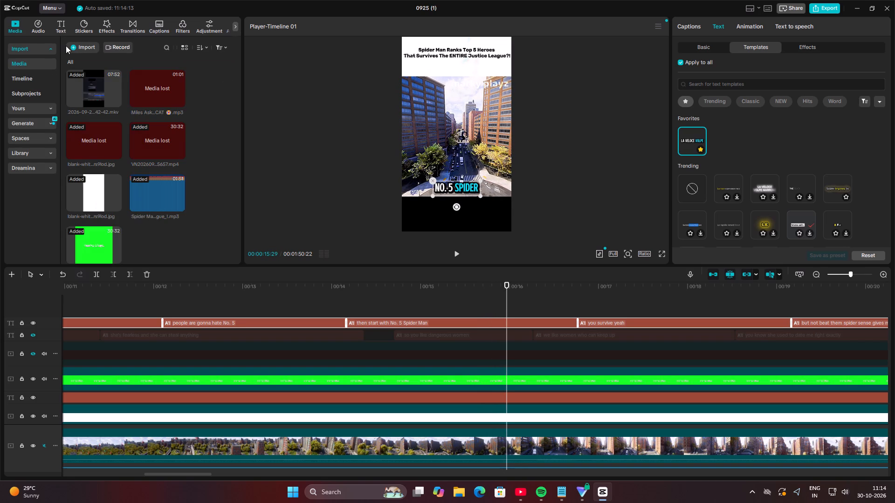
drag(66, 46, 70, 48)
click(76, 48)
click(95, 70)
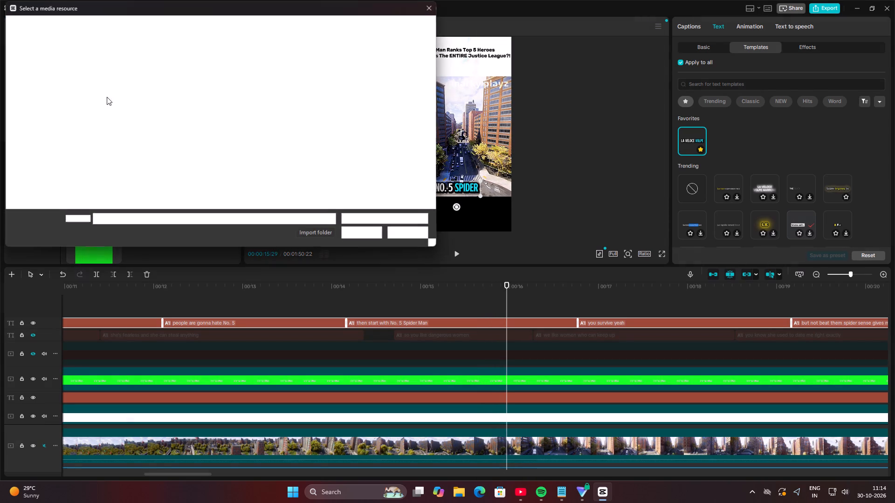
click(60, 109)
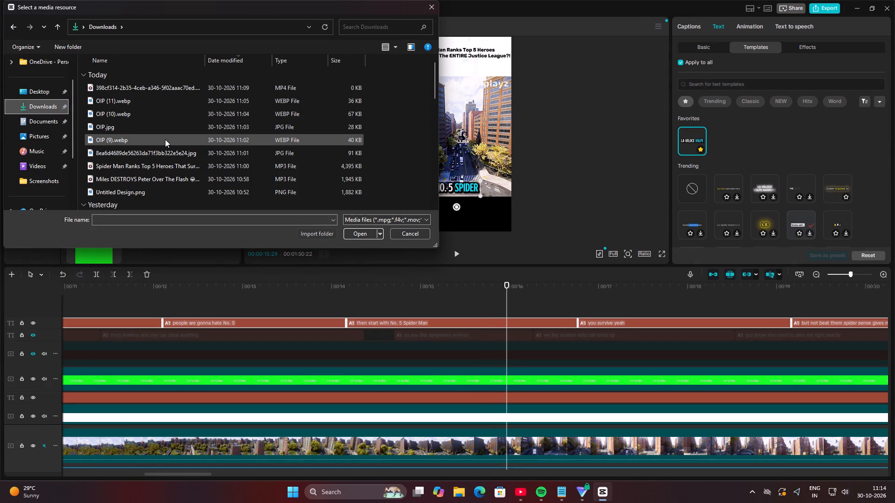
click(165, 141)
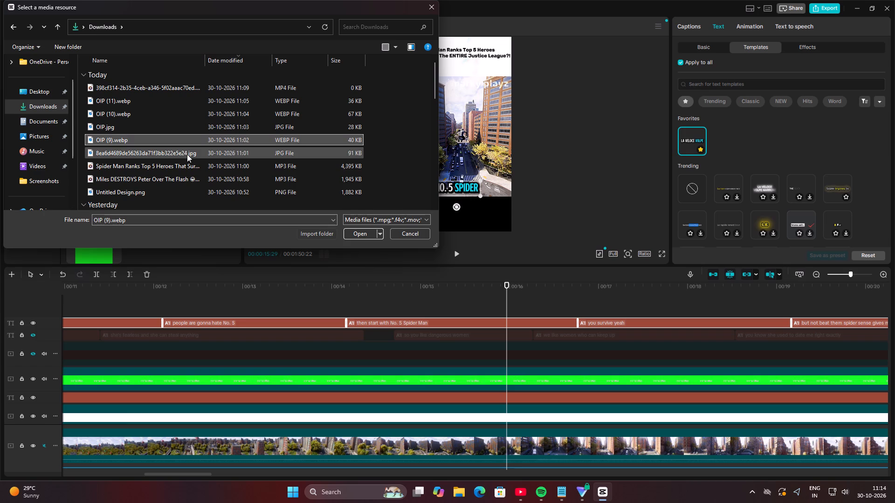
click(187, 154)
click(357, 236)
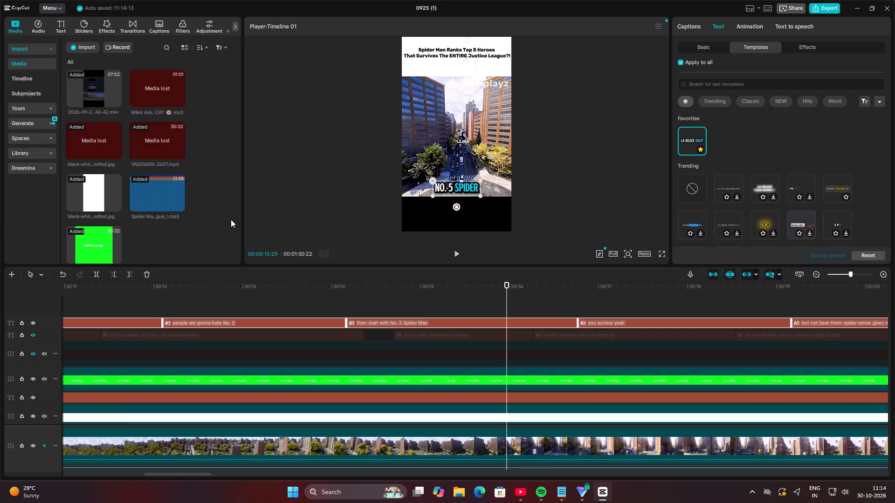
Place the imported Spider-Man image on a new track above the captions, starting at the playhead at 00:00:15:29.
drag(173, 239, 527, 296)
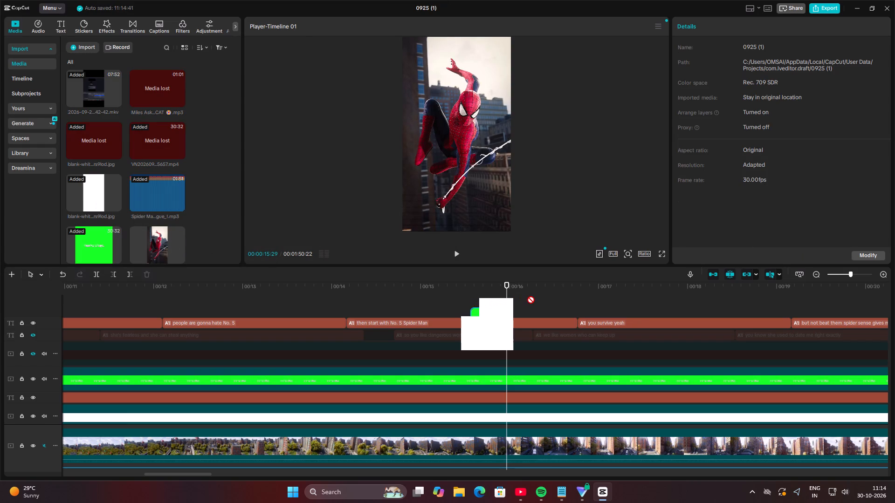
drag(527, 296, 523, 298)
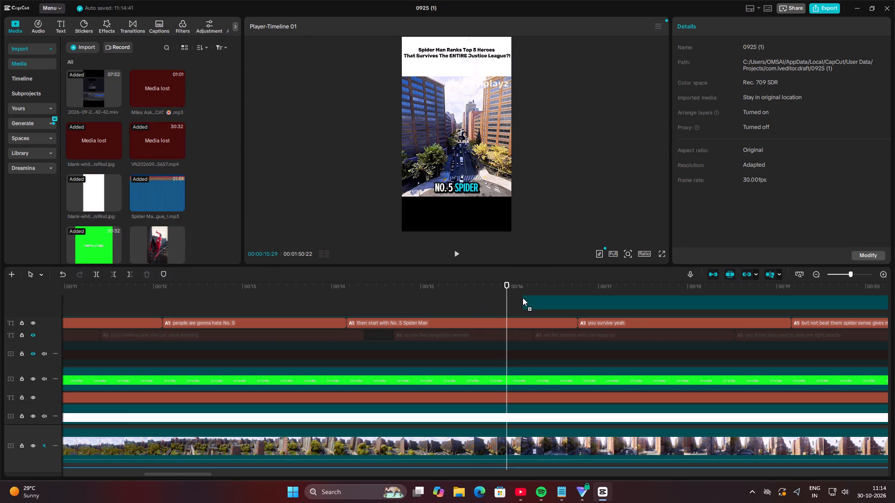
drag(523, 298, 506, 302)
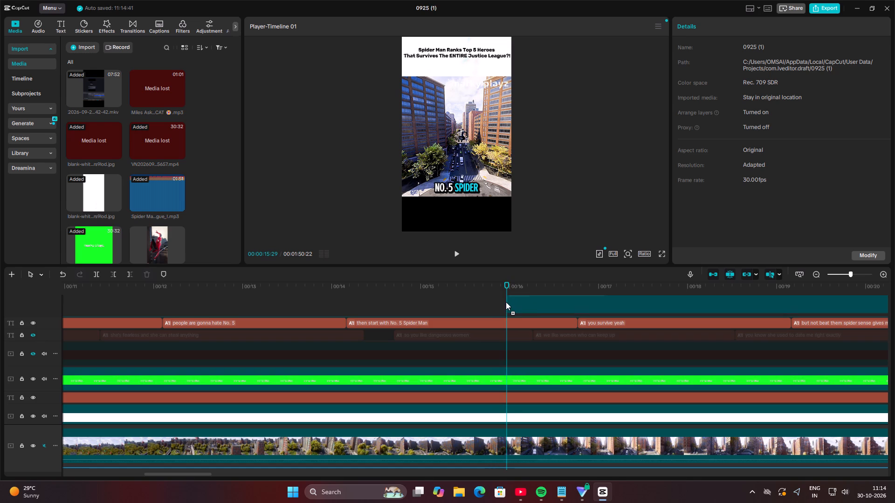
drag(506, 302, 506, 302)
Shorten the Spider-Man image clip by trimming its end back to about 00:00:17:09, within the "you survive yeah" caption.
drag(506, 294, 894, 318)
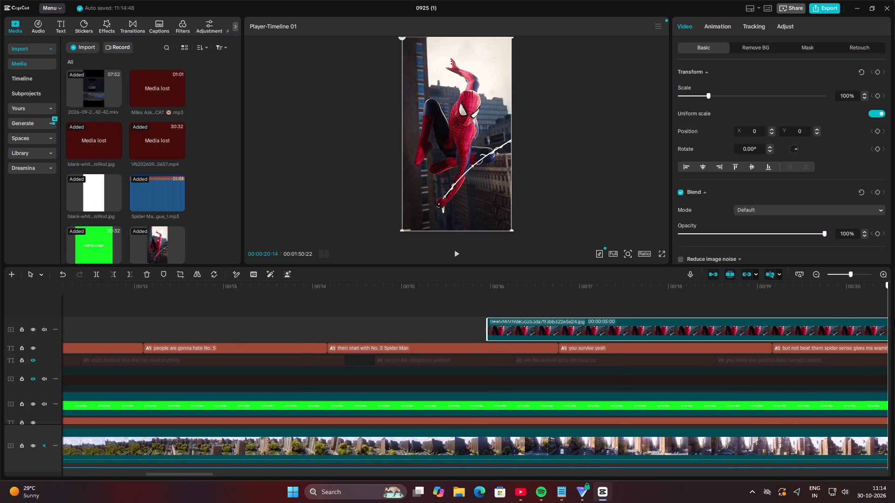
drag(894, 318, 893, 319)
drag(757, 325, 565, 342)
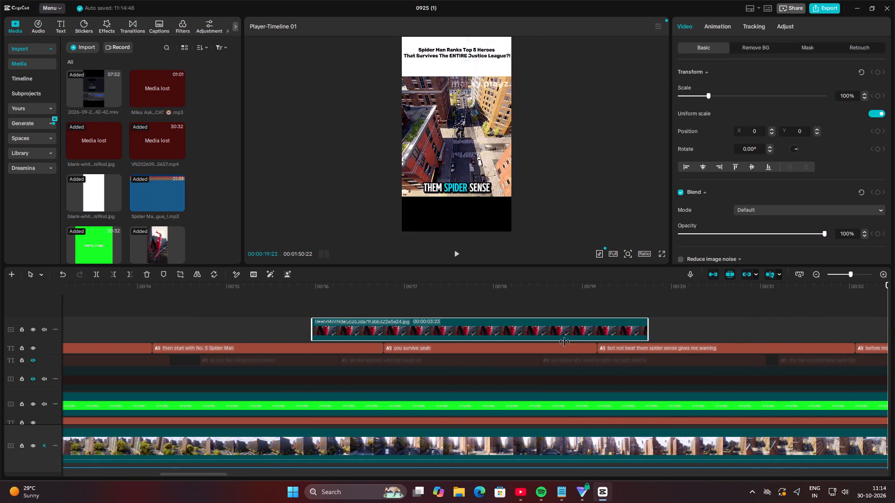
drag(565, 342, 428, 349)
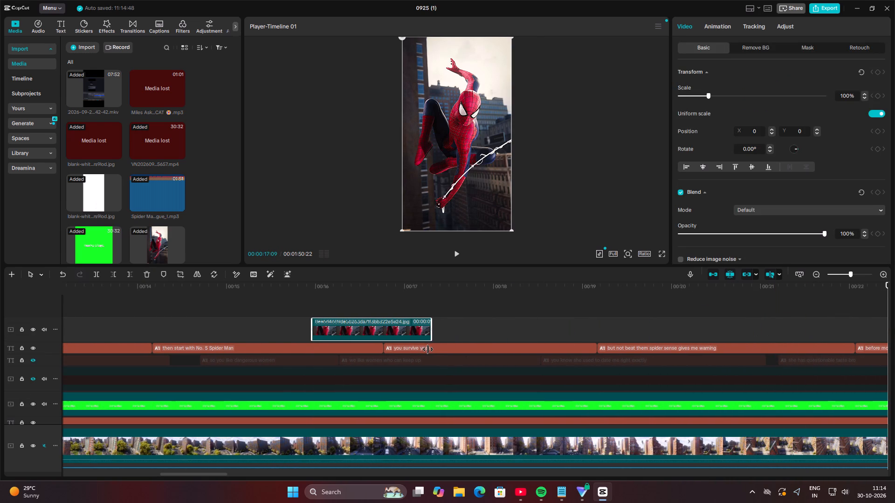
drag(428, 349, 428, 350)
Give the Spider-Man image clip the Spark Slam in animation and the Fade Out out animation.
click(719, 29)
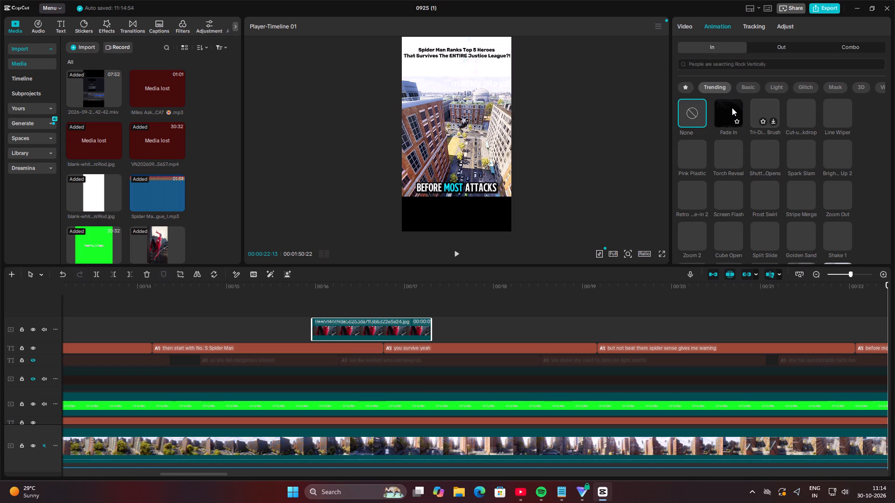
click(732, 108)
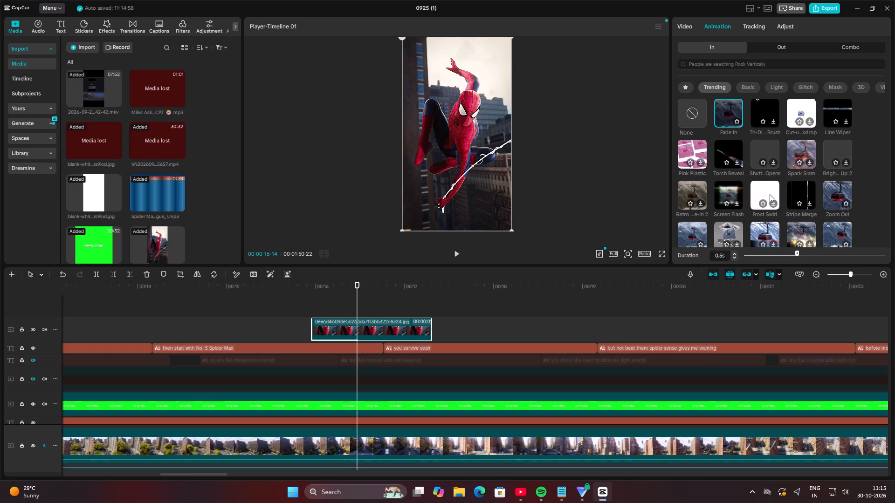
click(802, 146)
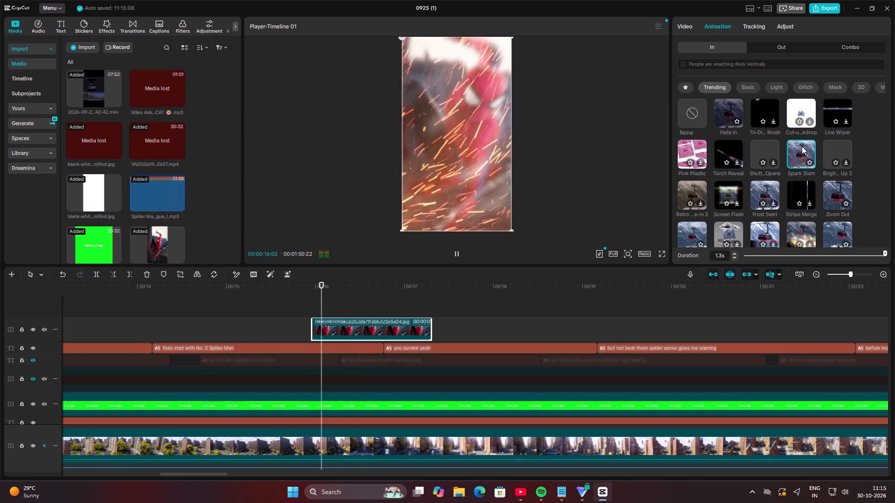
click(770, 49)
click(733, 112)
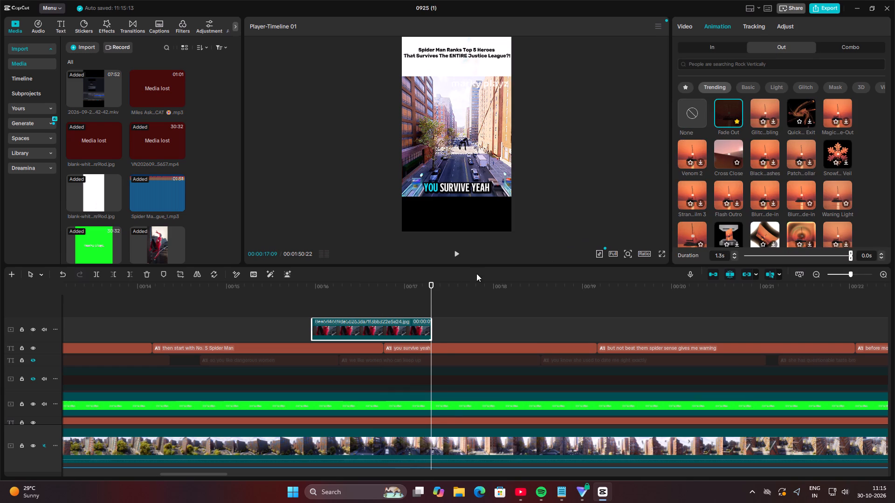
Move the playhead to about 00:00:35:28, on the word Wolverine within the "No. 4 Wolverine bro isn't getting away from anybody" caption.
drag(431, 289, 507, 289)
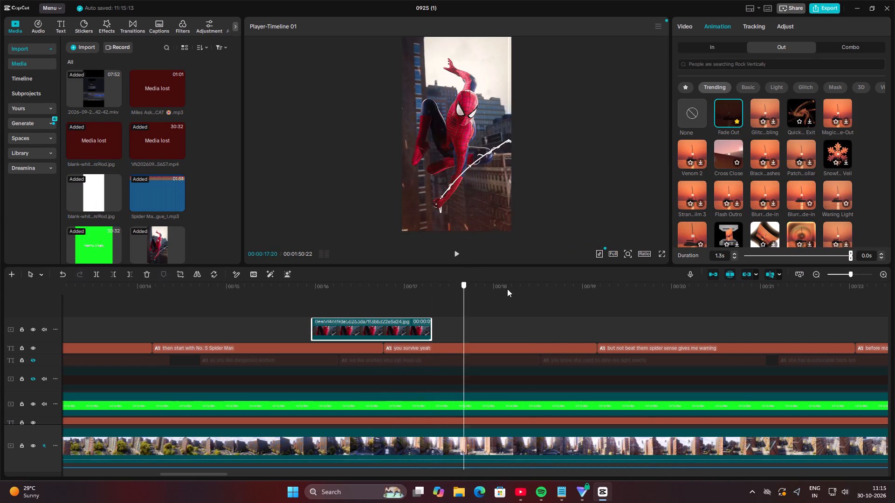
drag(507, 289, 894, 286)
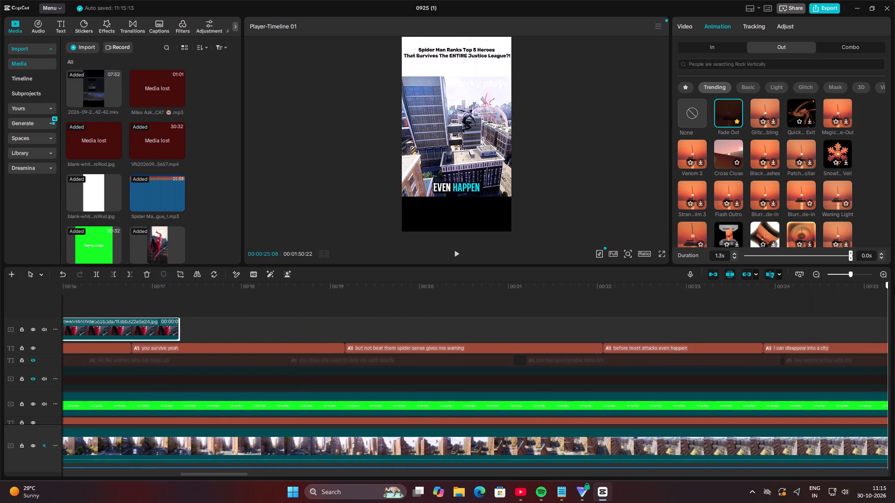
drag(894, 286, 668, 303)
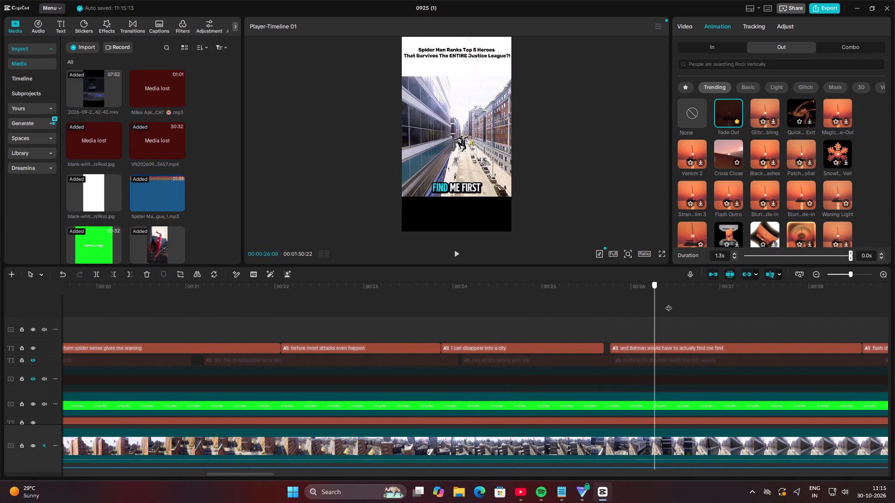
drag(668, 303, 894, 316)
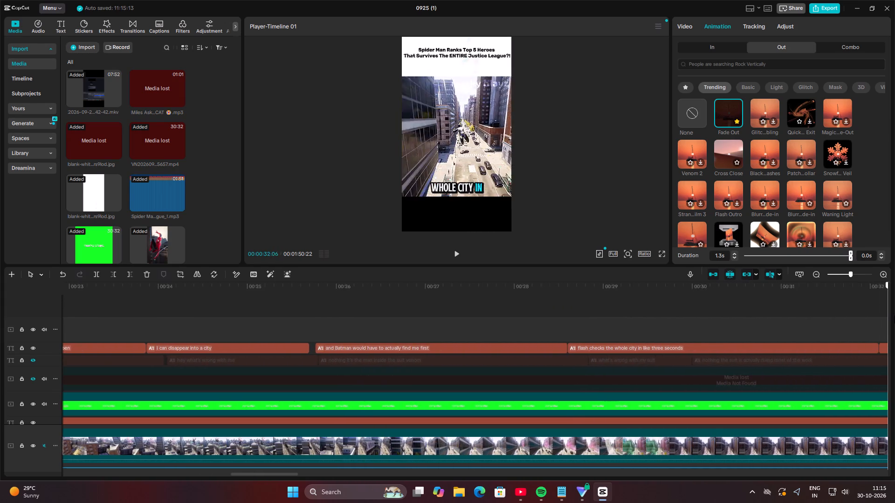
drag(894, 316, 894, 330)
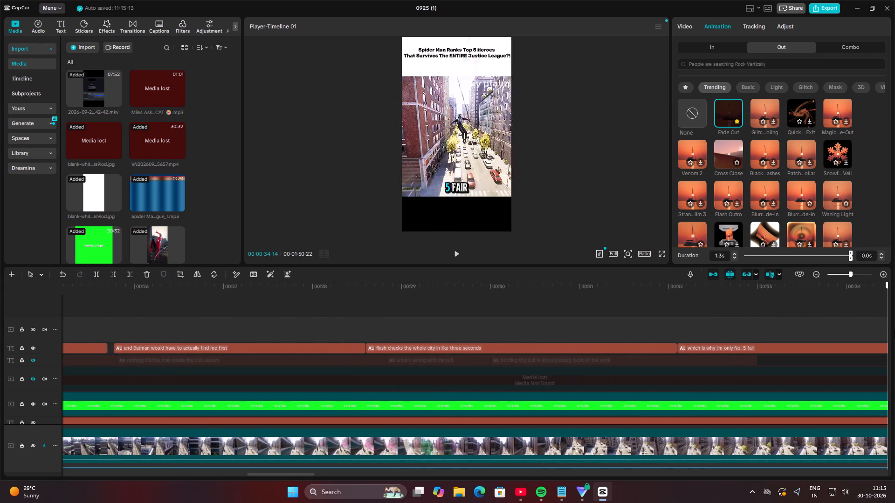
drag(894, 330, 637, 347)
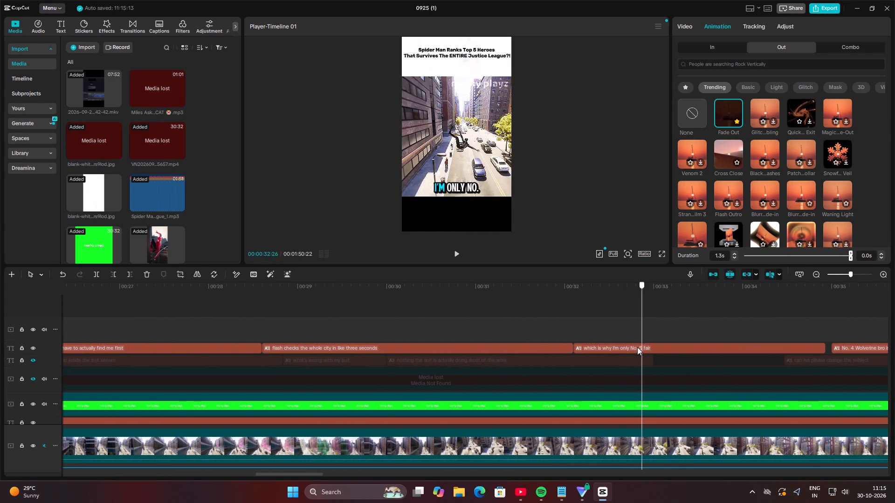
drag(637, 347, 510, 340)
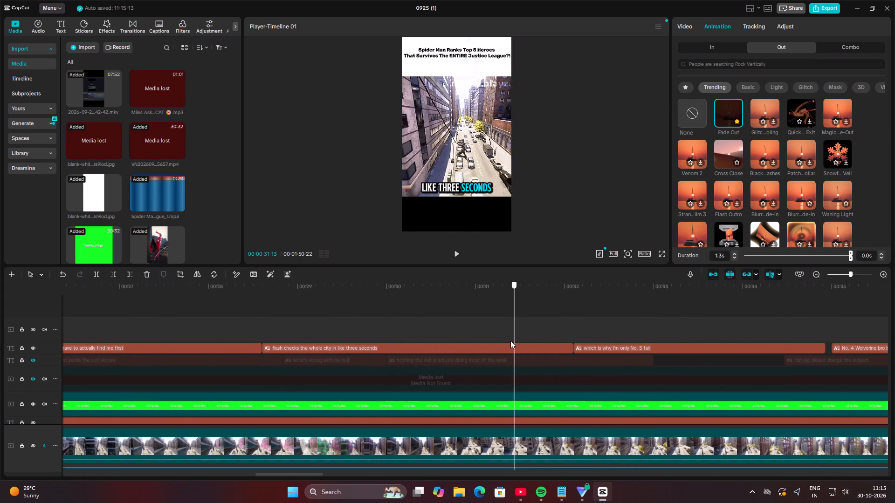
drag(510, 340, 679, 348)
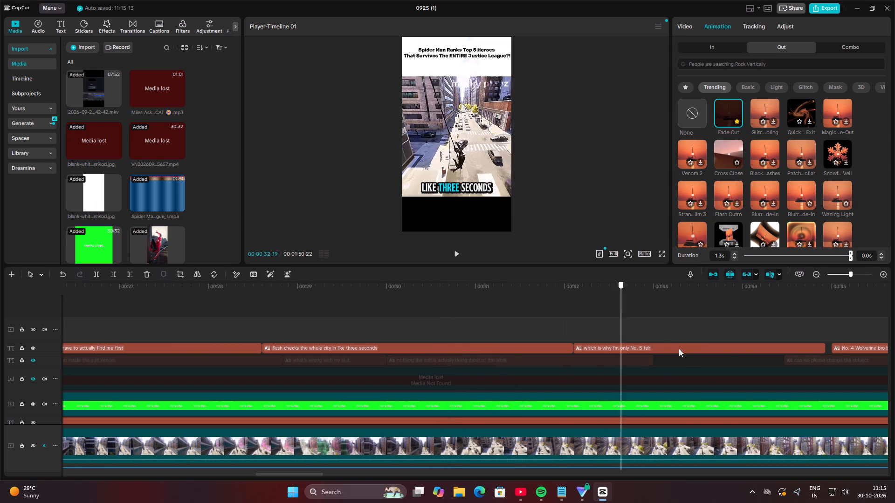
drag(679, 348, 894, 365)
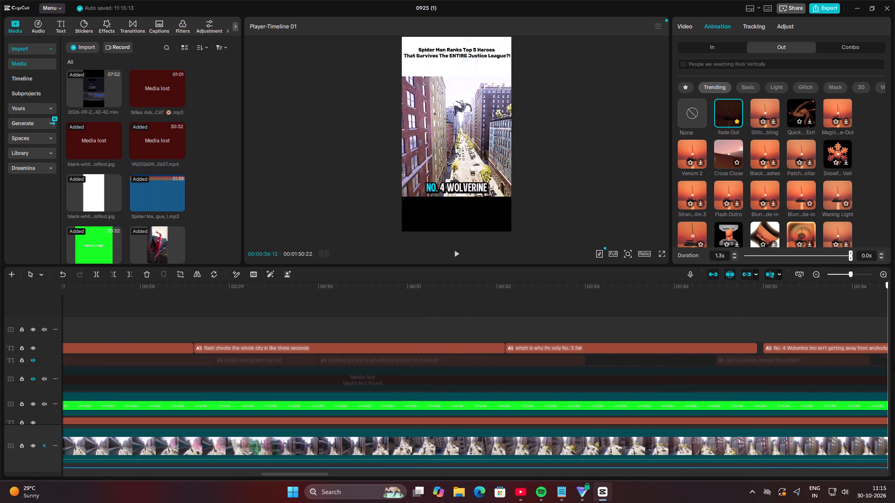
drag(894, 365, 606, 356)
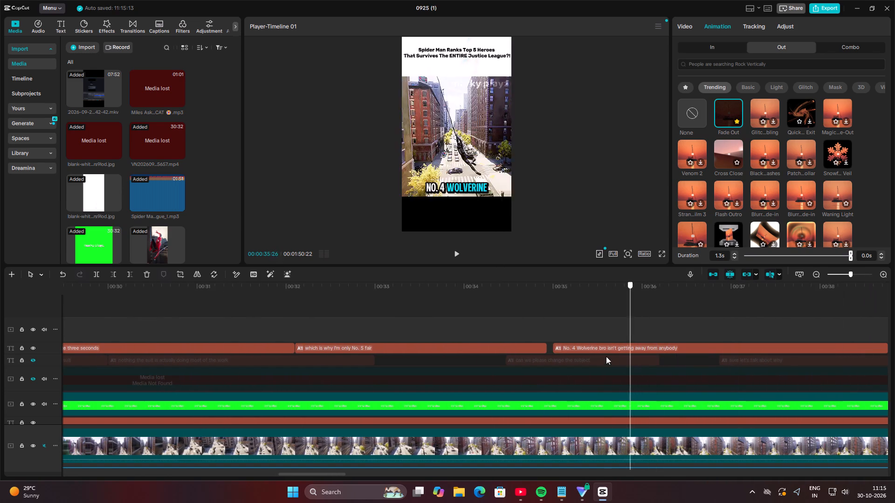
drag(606, 356, 615, 354)
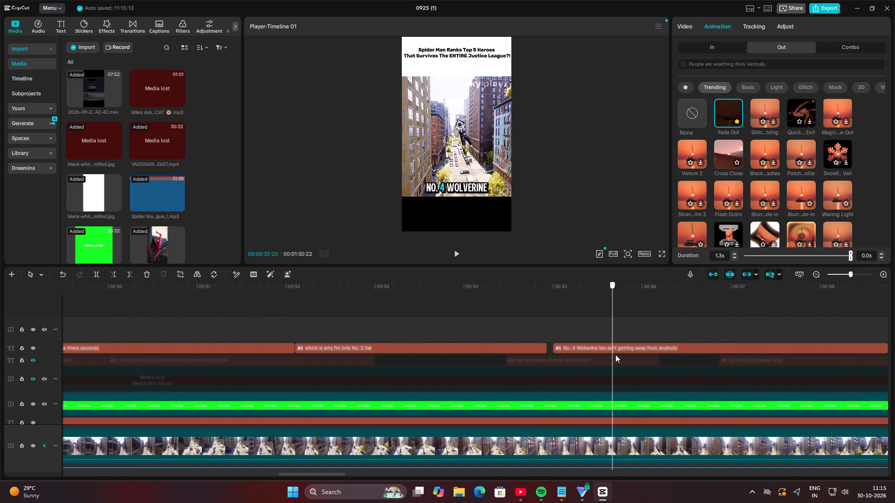
drag(615, 354, 635, 354)
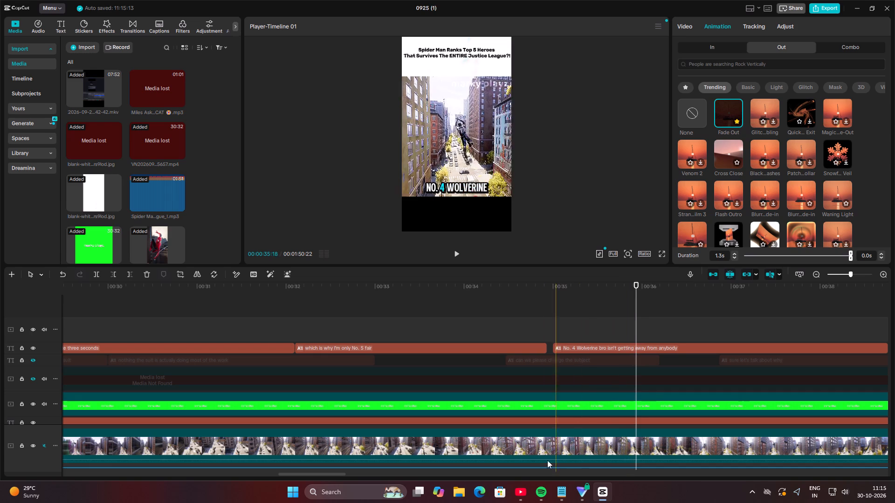
Import the image OIP (9).webp from the Downloads folder into the project media.
click(86, 51)
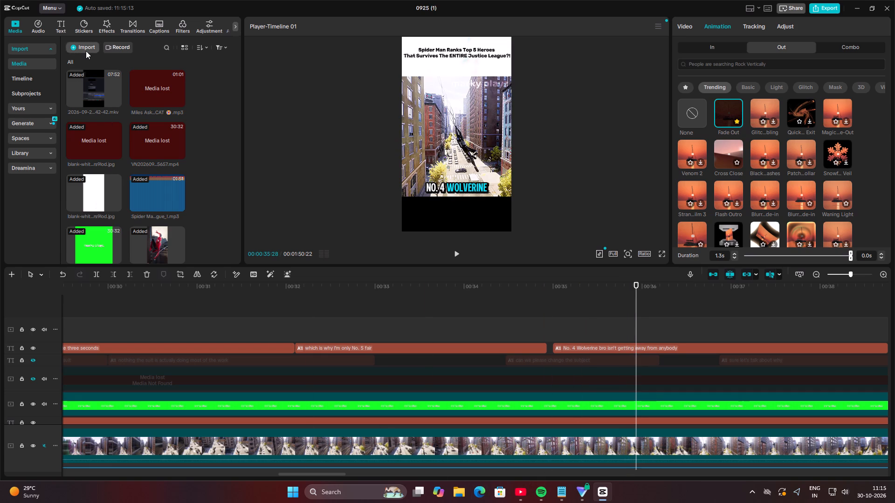
click(94, 64)
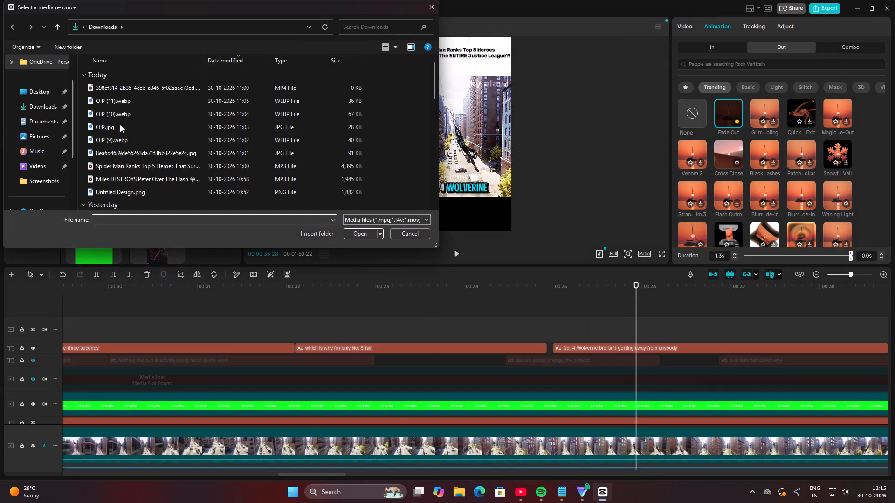
click(123, 134)
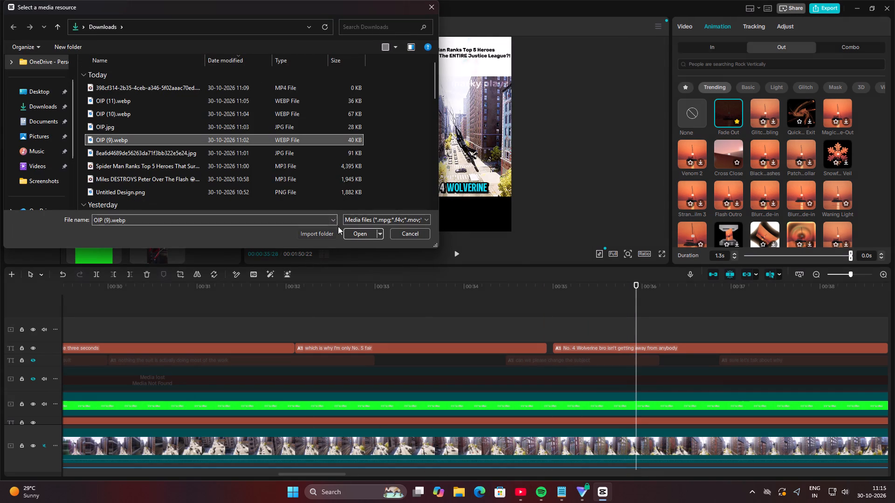
click(351, 232)
Place the imported Wolverine image on the image track above the captions, starting at the playhead at 00:00:35:28.
scroll(202, 199, down, 5)
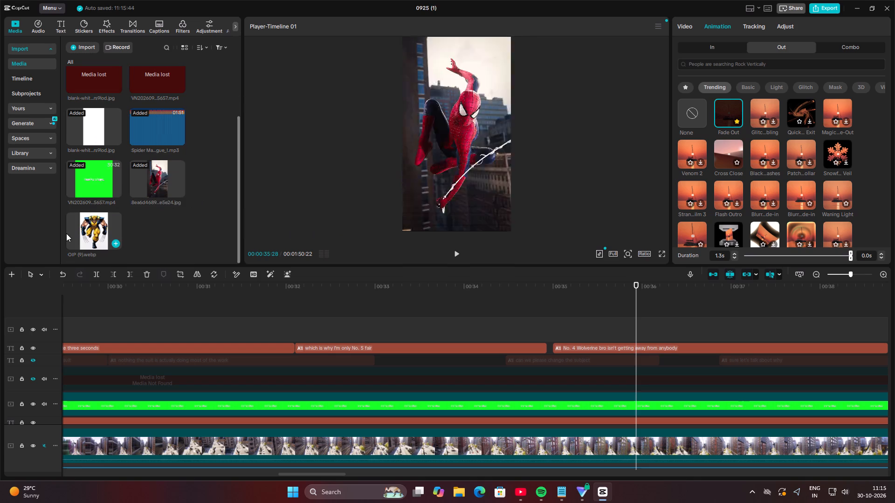
drag(94, 234, 634, 327)
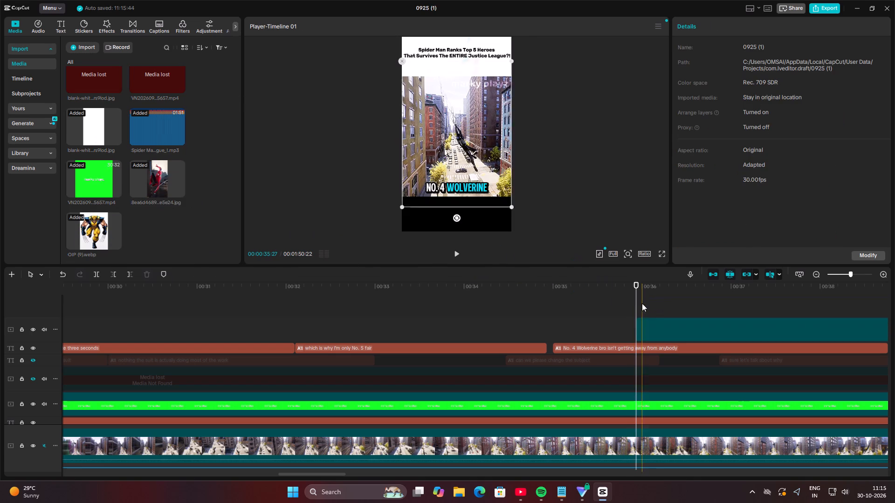
Shorten the Wolverine image clip to a duration of 00:00:00:26 by trimming its end back.
drag(636, 299, 894, 304)
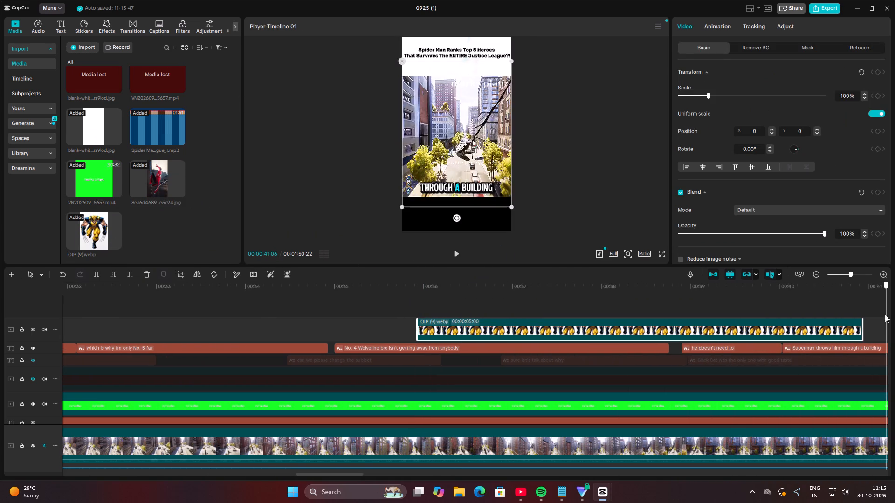
drag(847, 325, 501, 364)
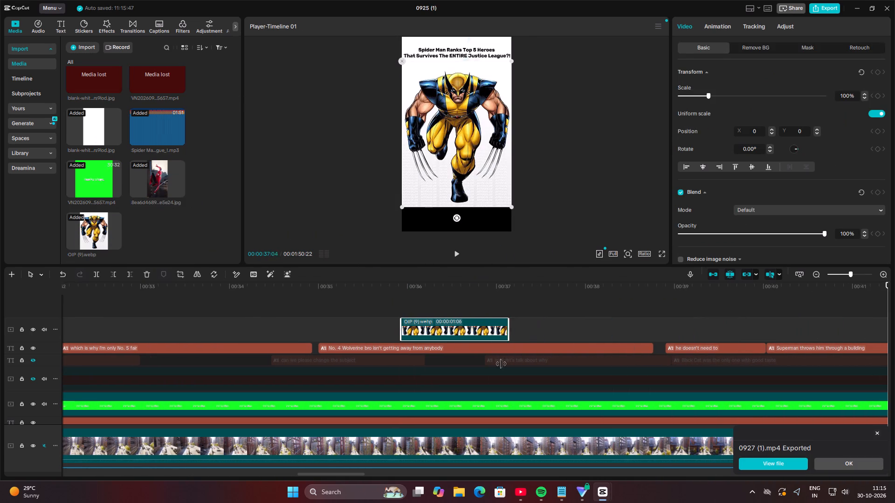
drag(501, 364, 475, 366)
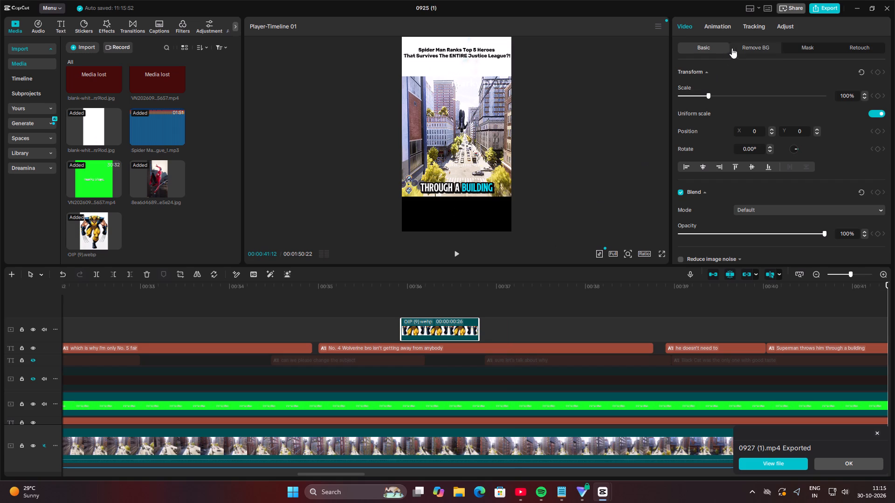
Give the Wolverine image clip the Fade Out out animation and the Spark Slam in animation, and play it back from before its start.
click(720, 30)
click(720, 112)
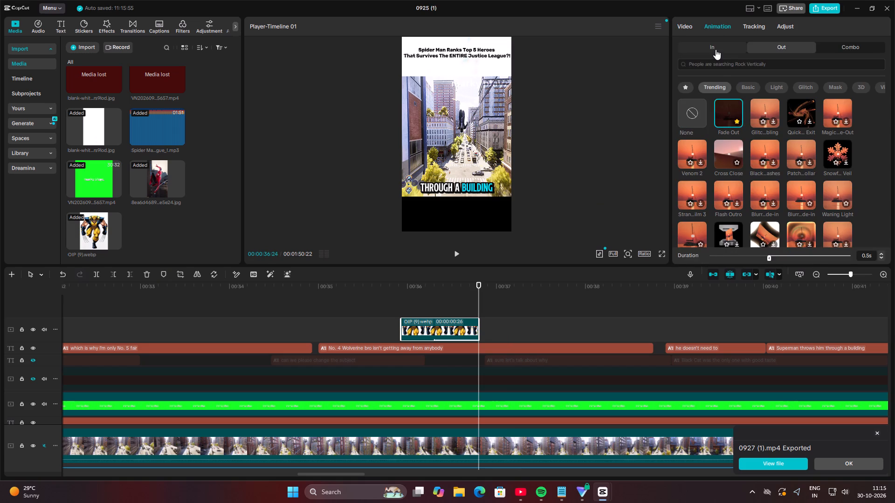
click(716, 49)
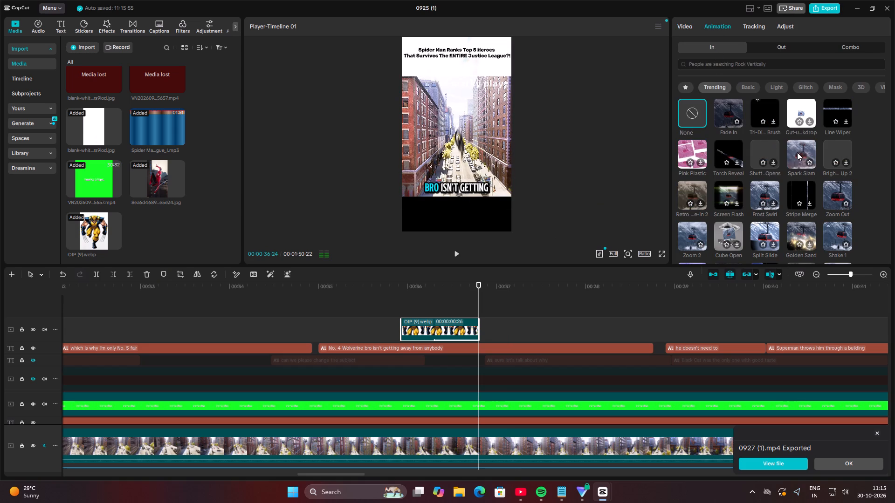
click(797, 152)
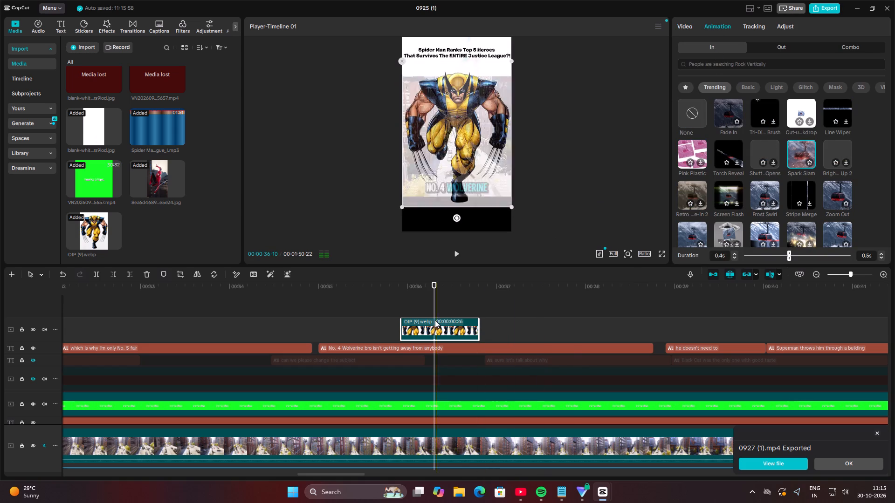
drag(432, 297, 386, 299)
key(space)
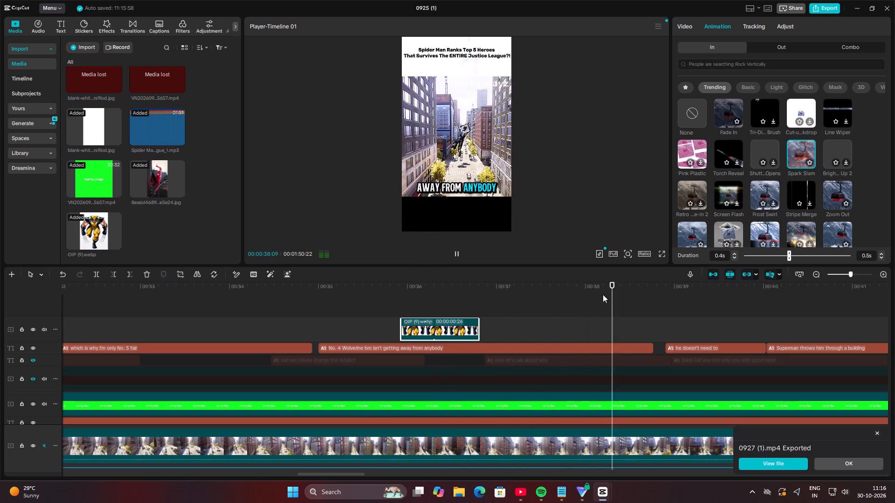
Set the Wolverine image clip's out animation to None.
drag(637, 292, 465, 293)
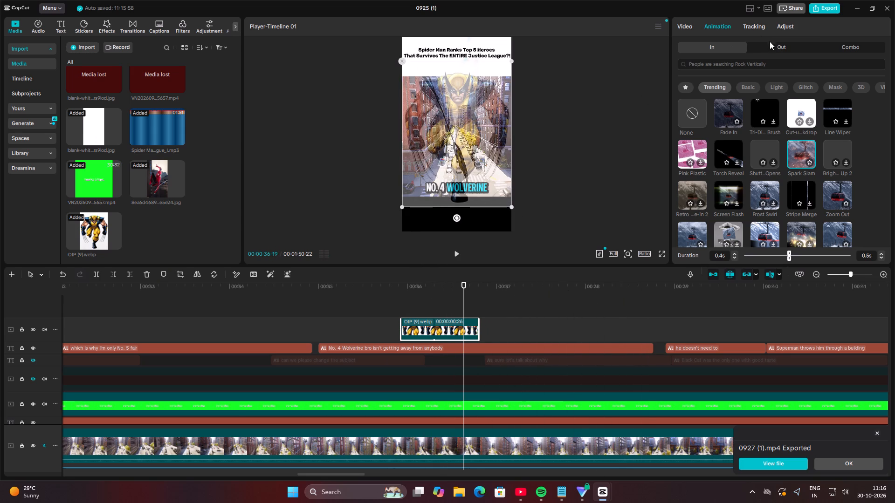
click(771, 42)
click(693, 111)
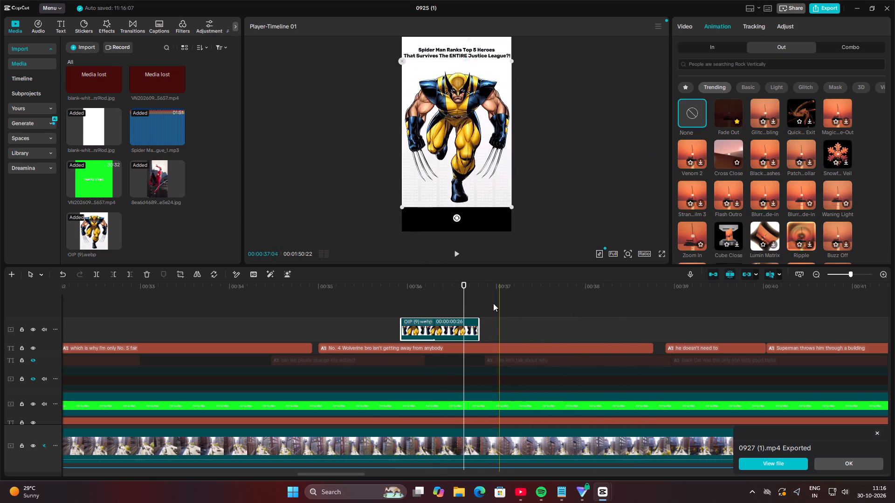
Move the playhead to about 00:00:51:06, on the word Hulk within the "No. 3 Hulk" caption.
drag(463, 296, 894, 340)
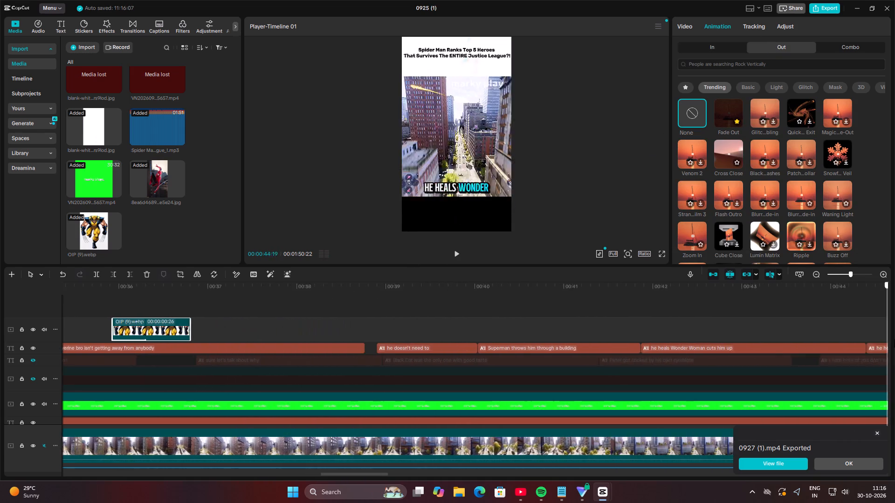
drag(894, 340, 630, 383)
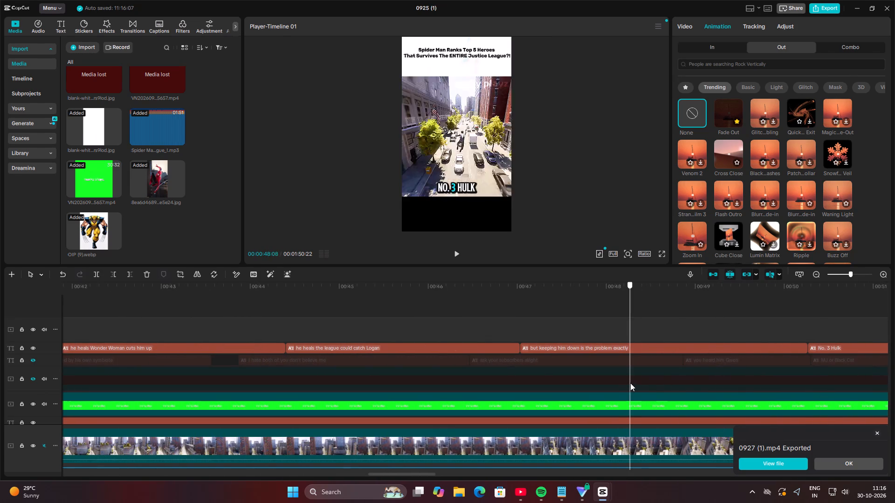
drag(630, 383, 894, 375)
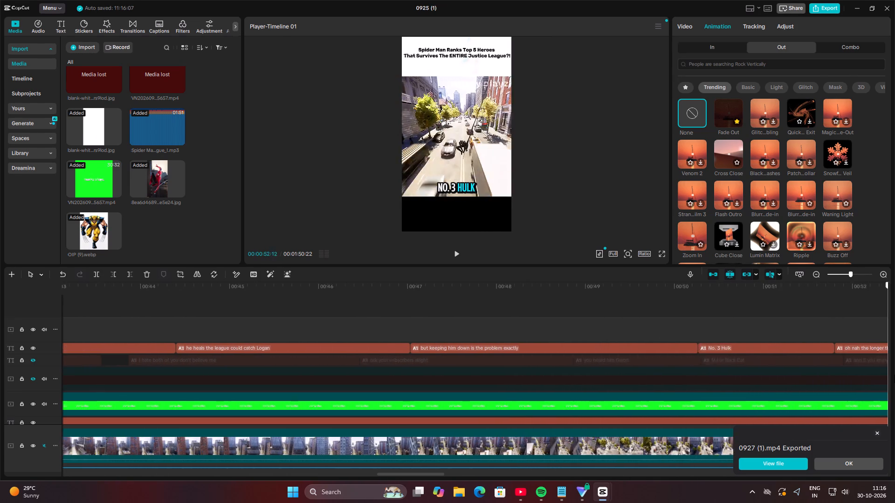
drag(894, 375, 630, 365)
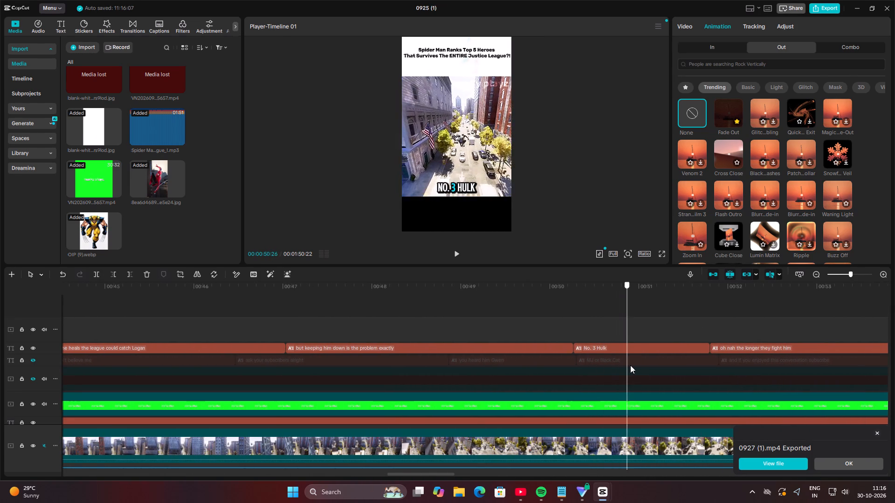
drag(630, 365, 658, 361)
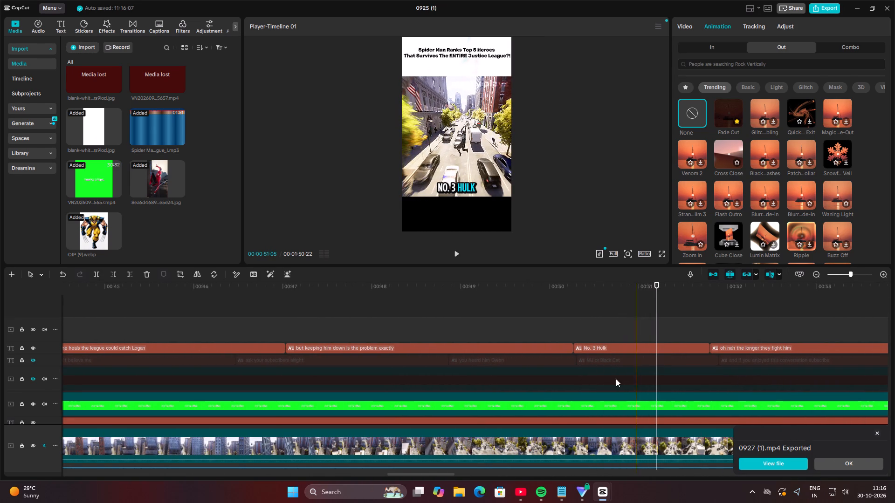
Import the image OIP.jpg from the Downloads folder into the project media.
click(93, 47)
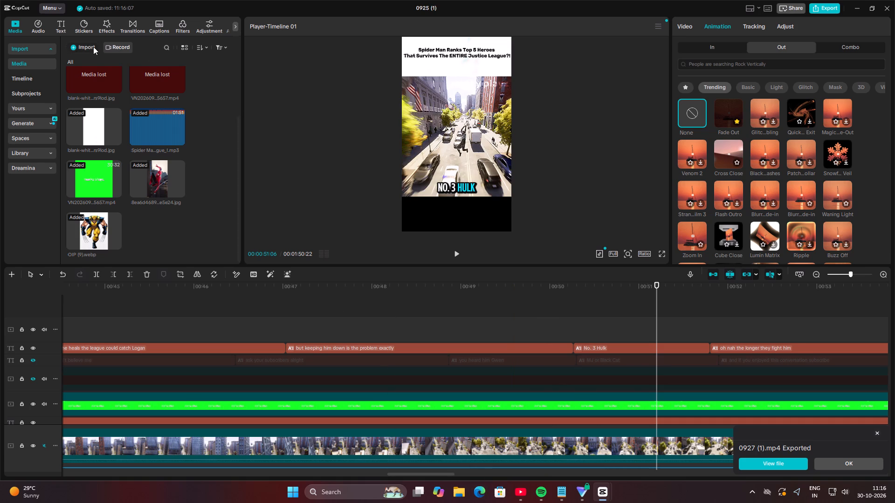
click(103, 61)
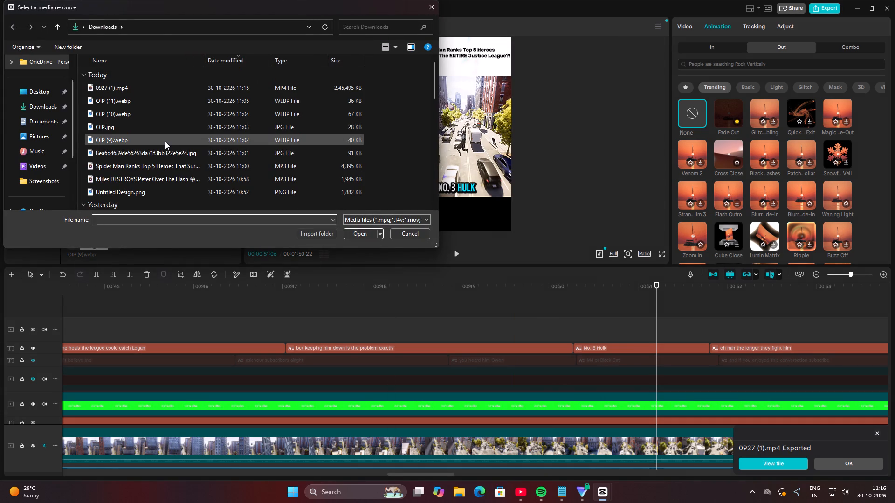
click(165, 131)
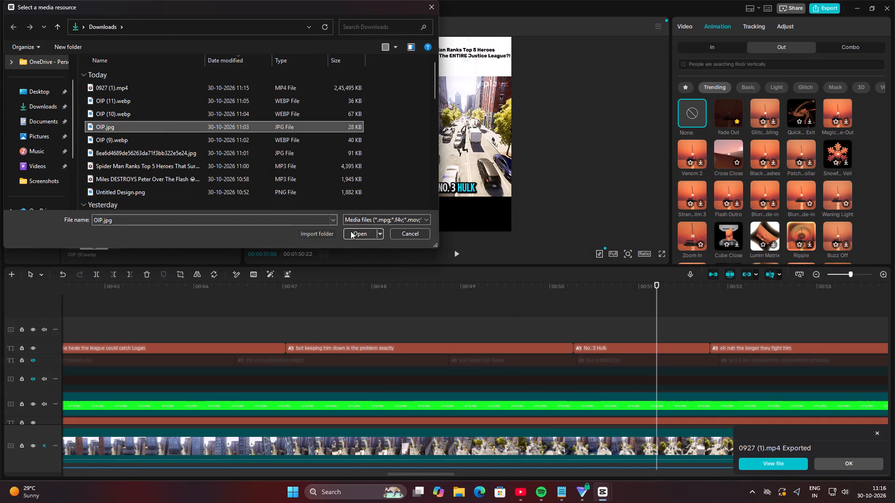
click(355, 232)
Place the Hulk image on the track above the captions at 00:00:51:06 and shorten it to 00:00:01:04.
drag(159, 237, 628, 318)
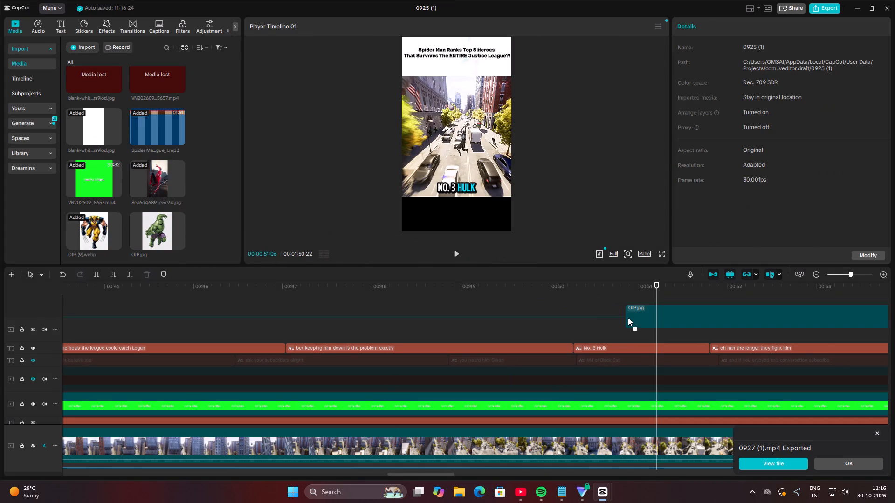
drag(628, 318, 654, 326)
drag(658, 298, 684, 299)
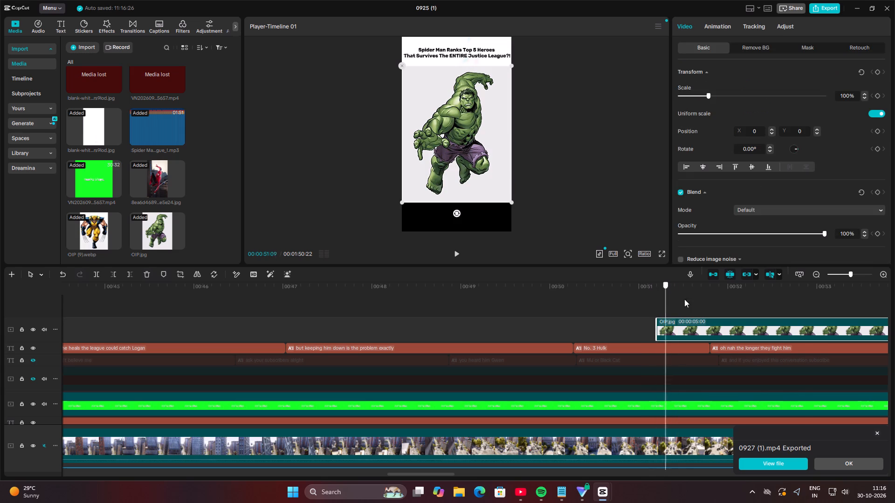
drag(684, 299, 894, 339)
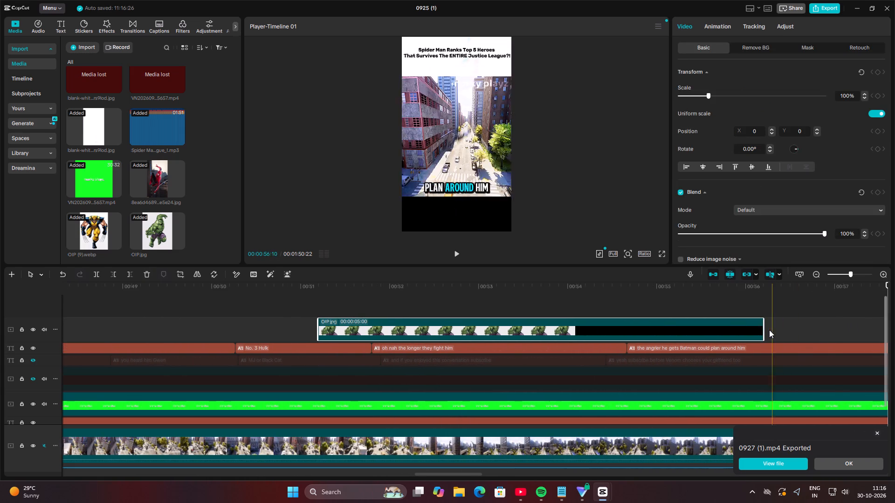
drag(763, 328, 423, 327)
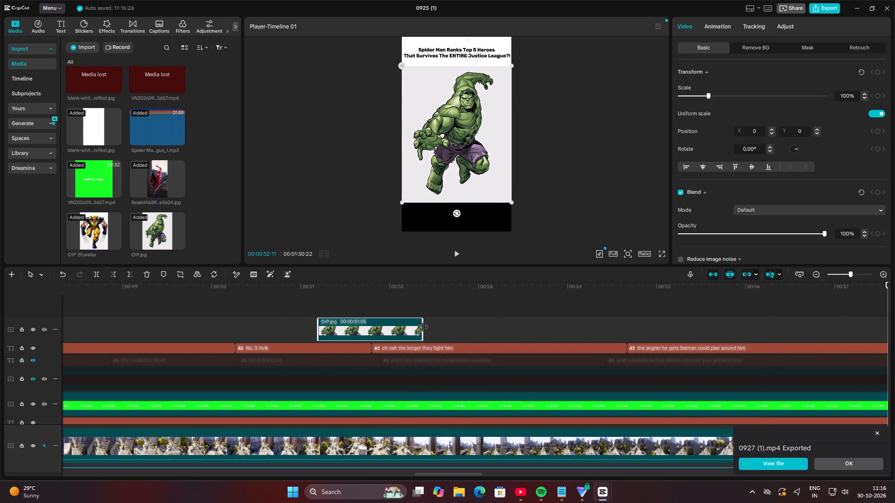
drag(423, 327, 419, 328)
Apply the Spark Slam in animation to the Hulk image clip.
click(723, 29)
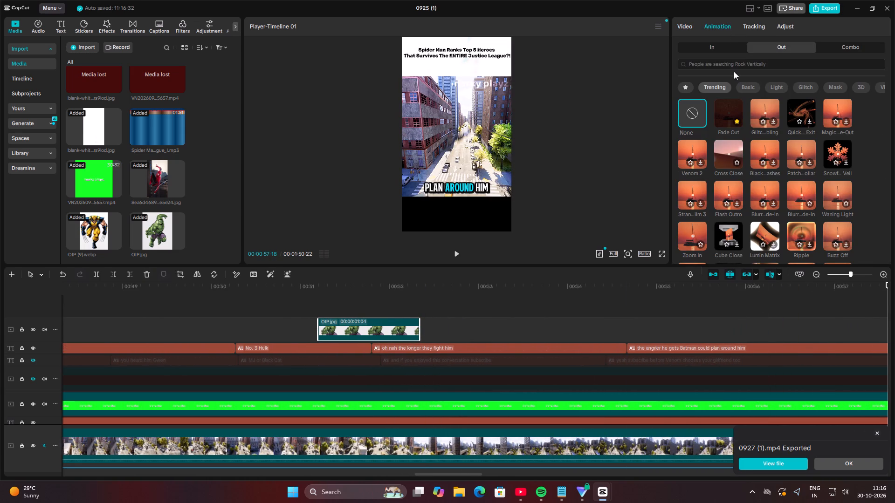
click(716, 46)
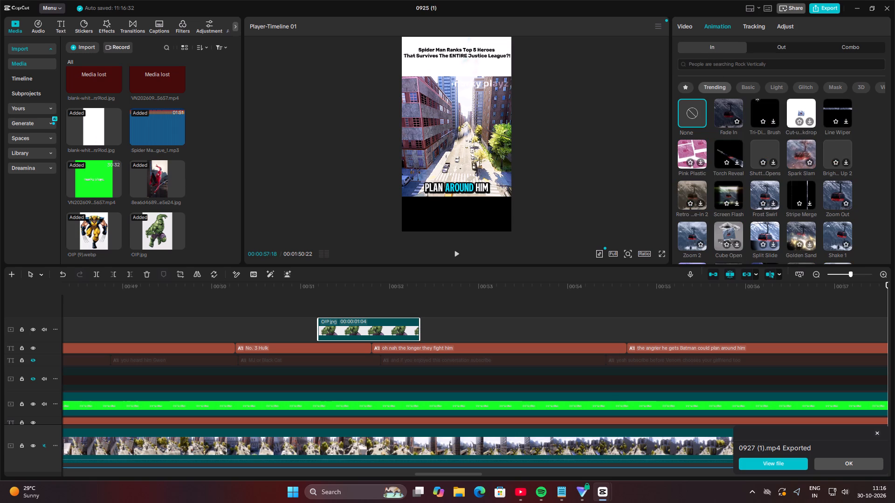
click(802, 150)
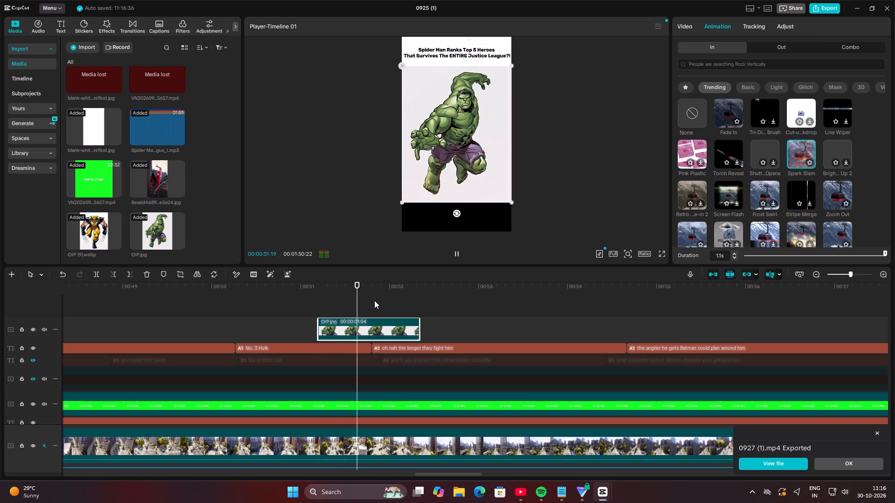
Move the playhead to about 00:01:09:25, on the word Doctor within the "No. 2 Doctor Strange over Hulk" caption.
drag(400, 285, 894, 348)
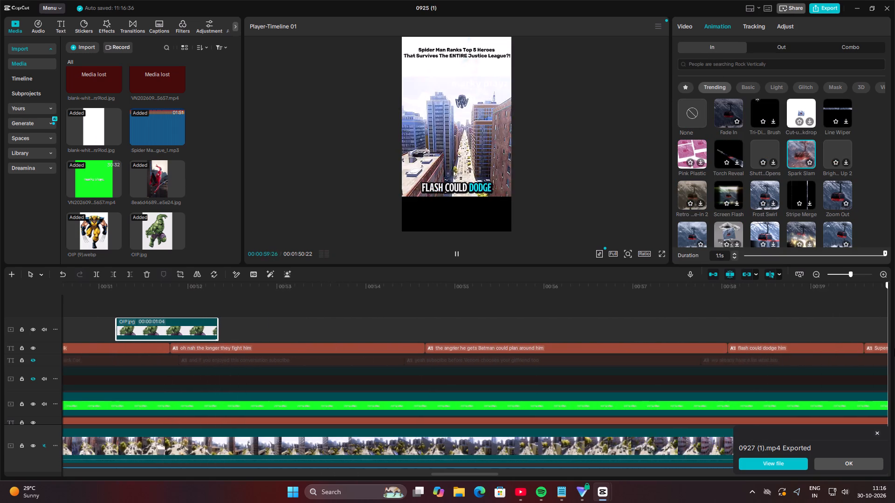
drag(894, 348, 628, 346)
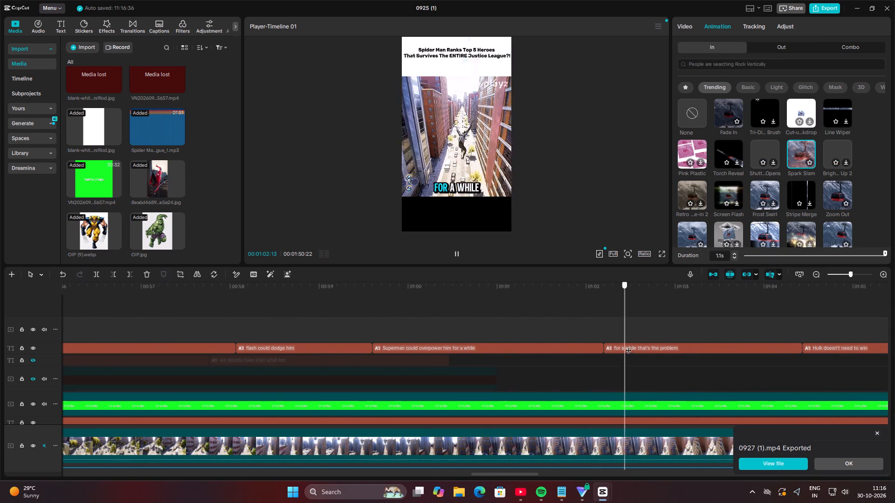
drag(628, 346, 888, 353)
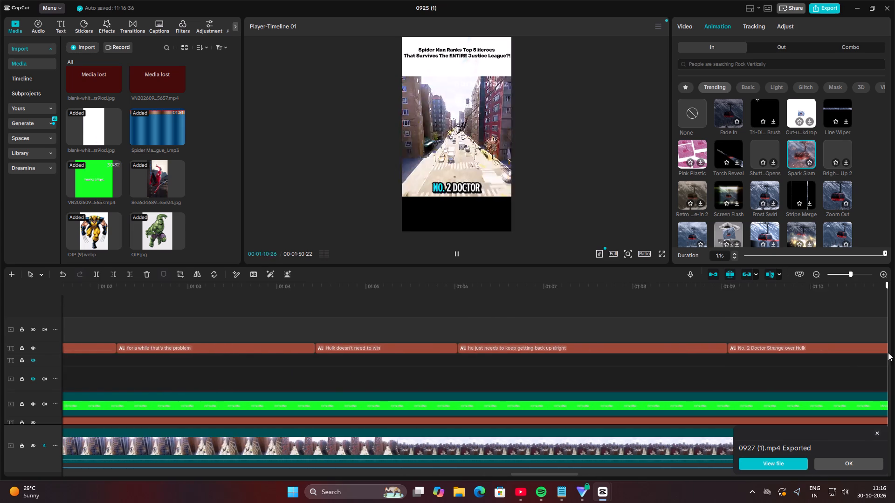
drag(888, 353, 689, 362)
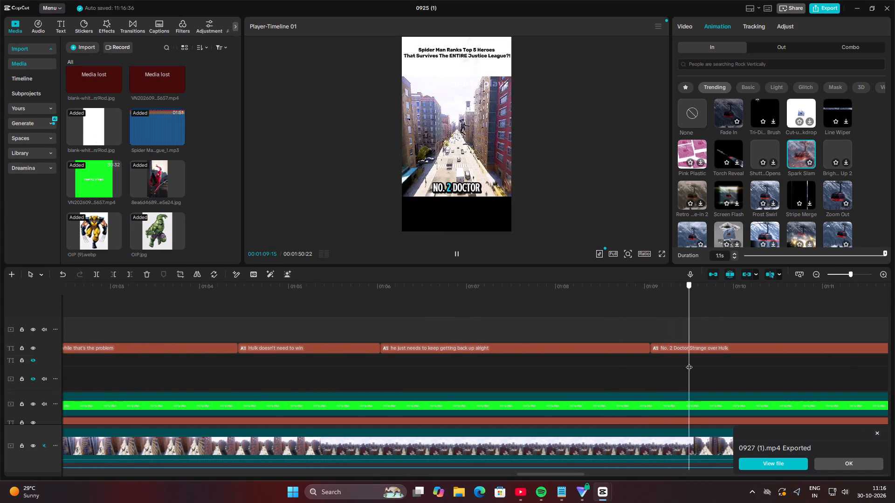
drag(689, 362, 718, 360)
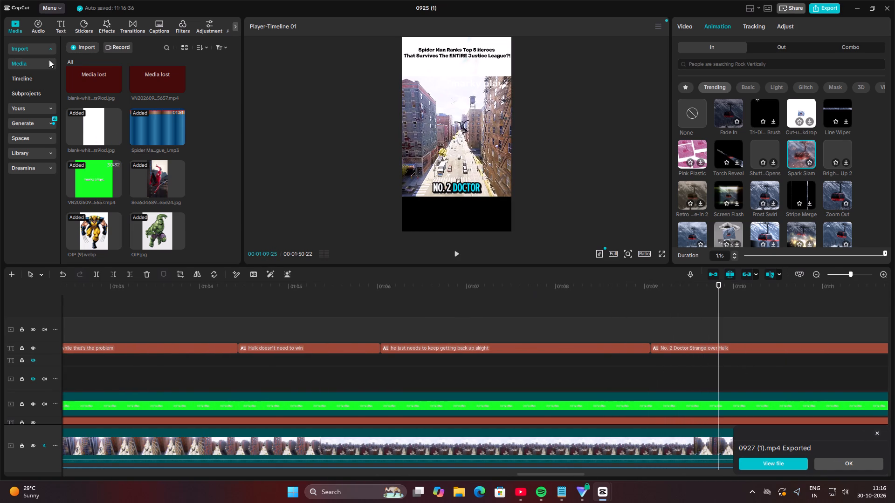
Import the image OIP (10).webp from the Downloads folder into the project media.
click(78, 43)
click(116, 65)
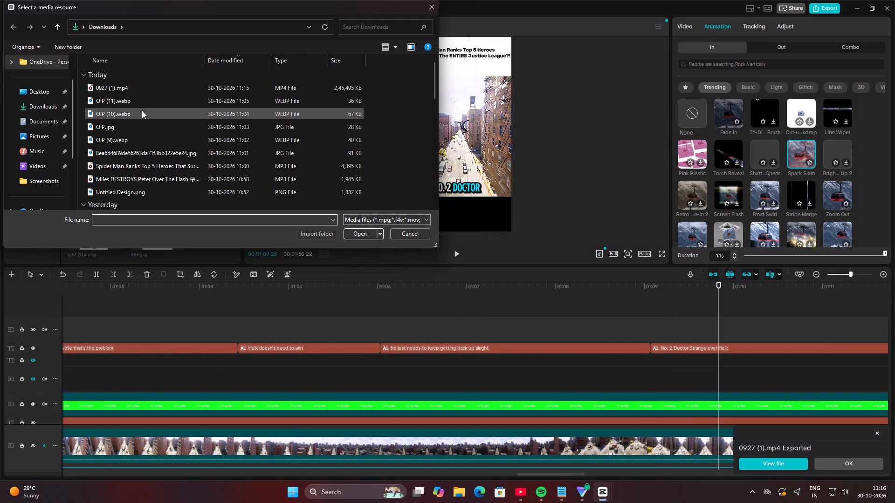
click(142, 110)
click(351, 233)
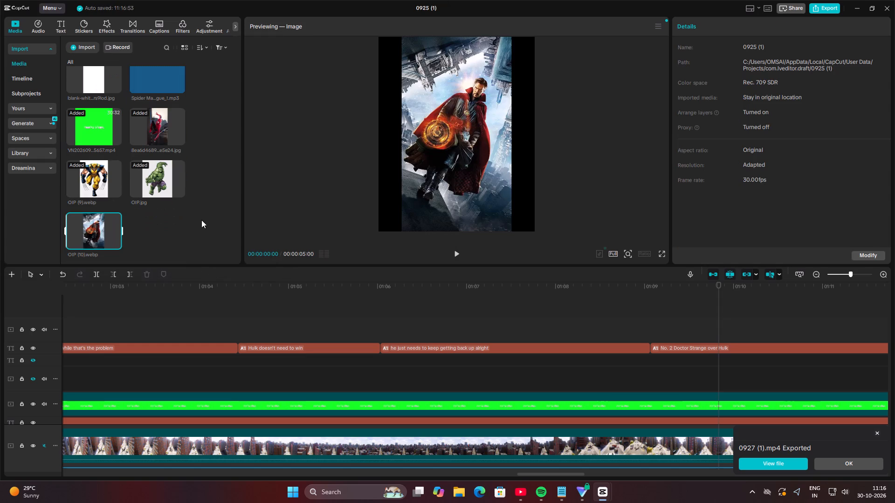
Place the Doctor Strange image on the track above the captions at 00:01:09:25 and shorten it to 00:00:01:22.
drag(97, 232, 714, 329)
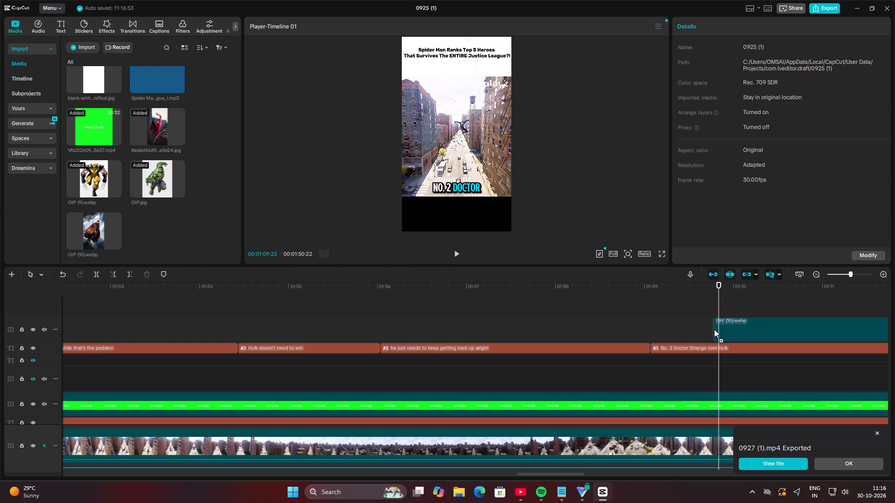
drag(714, 329, 717, 329)
drag(719, 295, 792, 309)
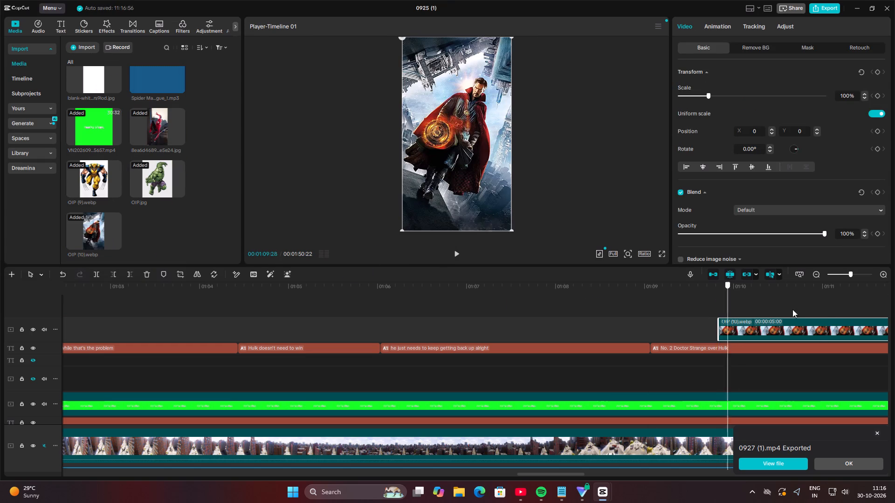
drag(792, 309, 894, 341)
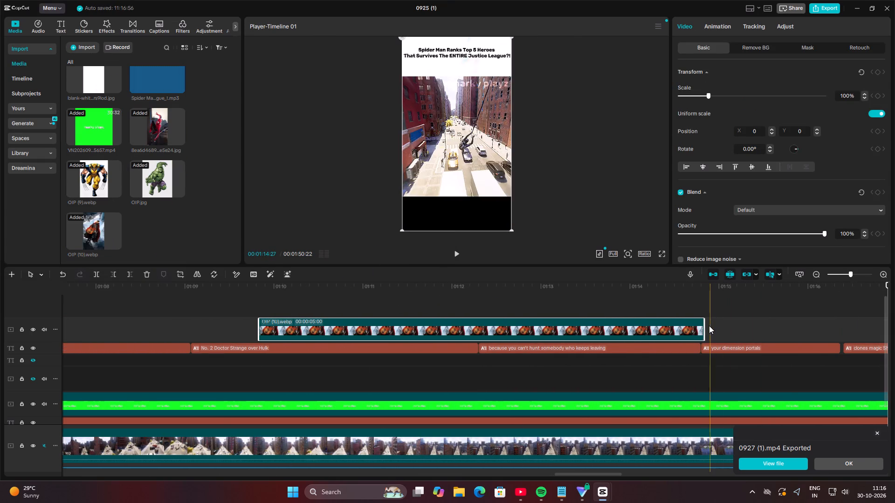
drag(705, 325, 412, 333)
Apply the Spark Slam in animation to the Doctor Strange image clip.
click(727, 27)
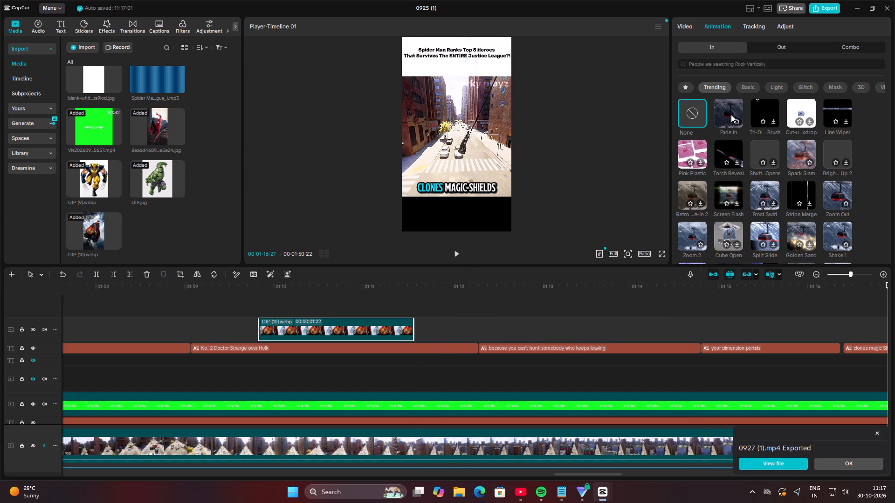
click(797, 149)
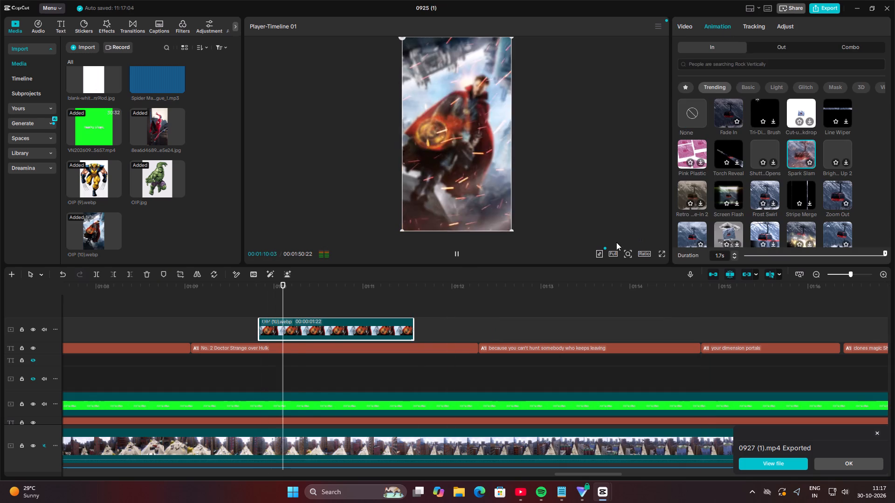
Move the playhead to about 00:01:49:10, on the word Silver within the "you're talking about Silver Surfer" caption.
drag(365, 288, 894, 333)
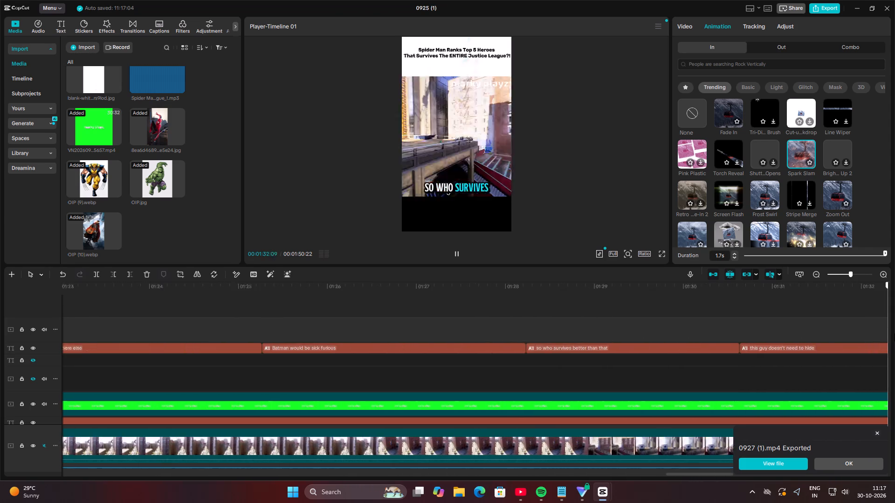
drag(894, 333, 711, 341)
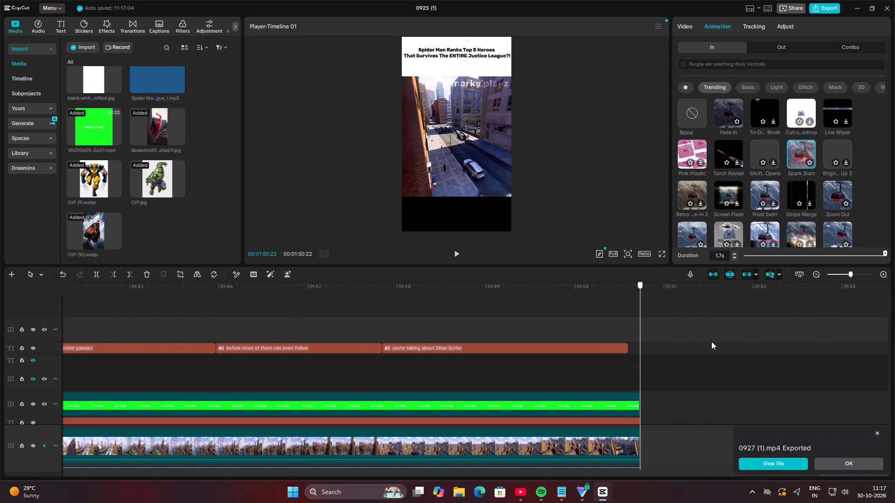
drag(711, 341, 438, 312)
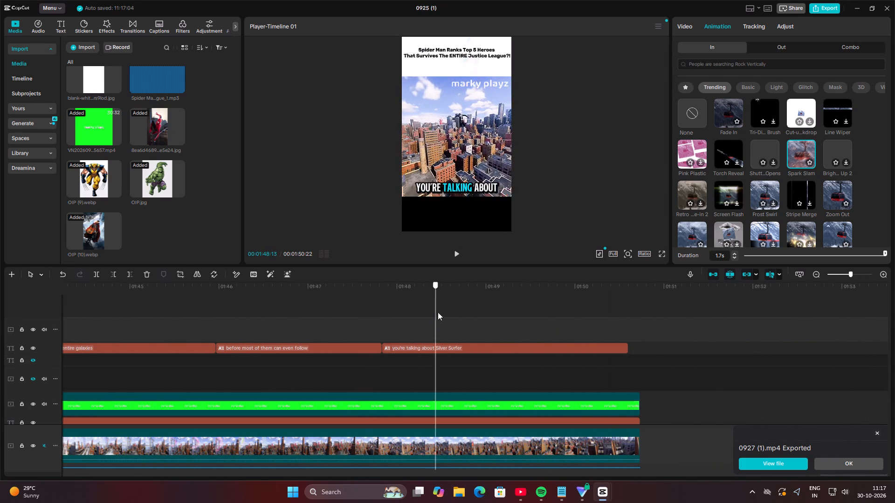
drag(438, 312, 494, 311)
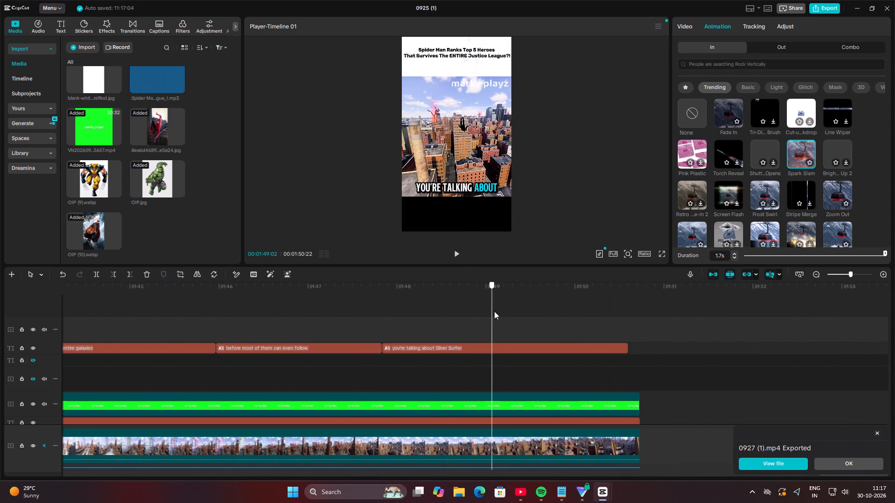
drag(494, 311, 516, 313)
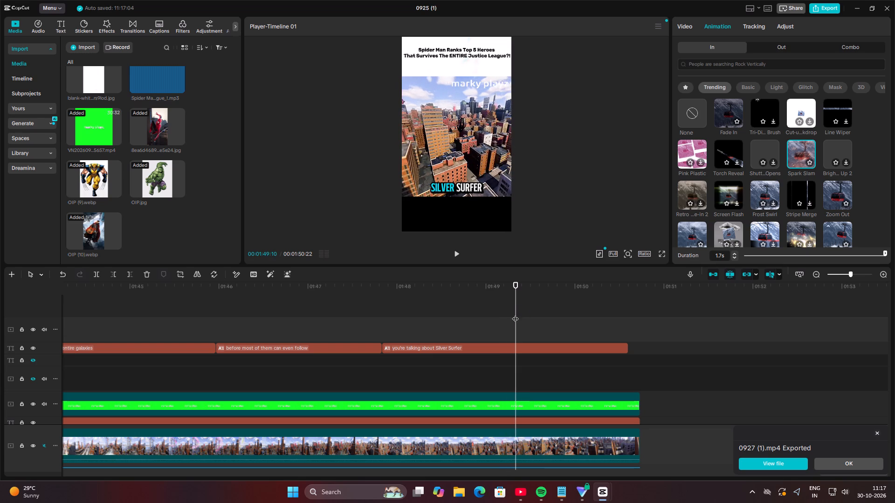
Import the image OIP (11).webp from the Downloads folder into the project media.
click(75, 44)
click(96, 60)
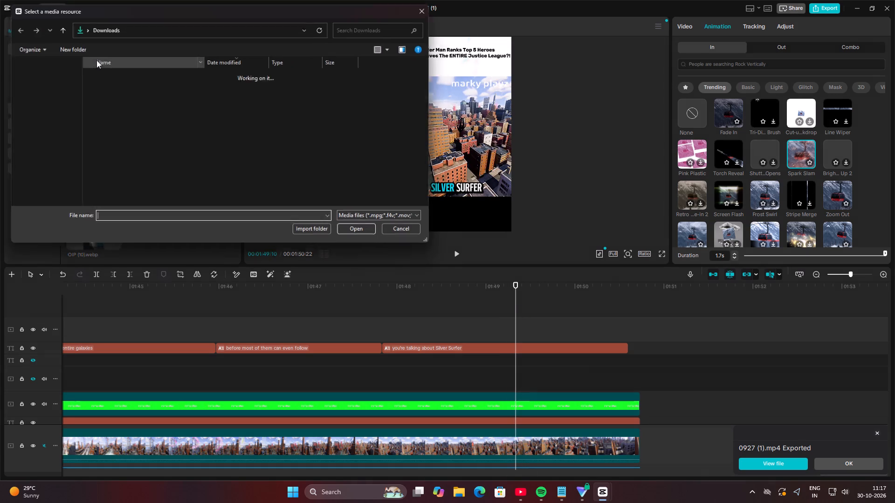
click(121, 96)
click(349, 234)
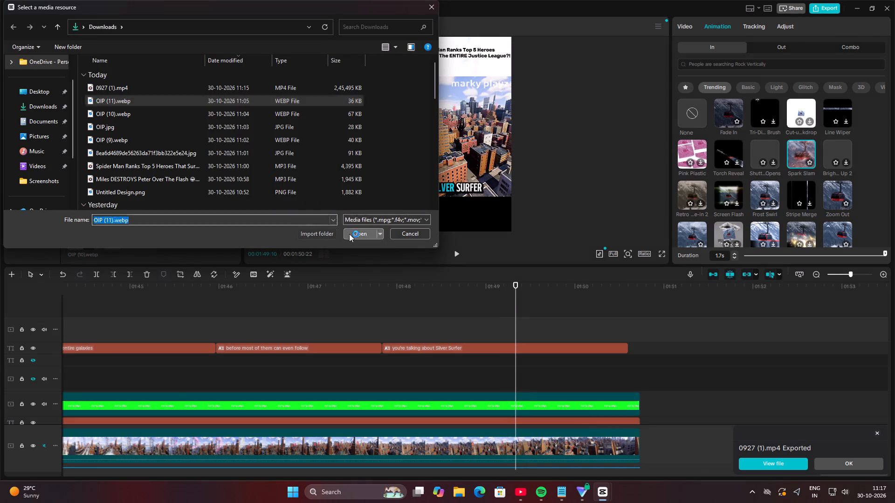
Place the Silver Surfer image above the captions at 00:01:49:10, split it at the main video's end, 00:01:50:22, and delete the excess.
drag(160, 224, 508, 325)
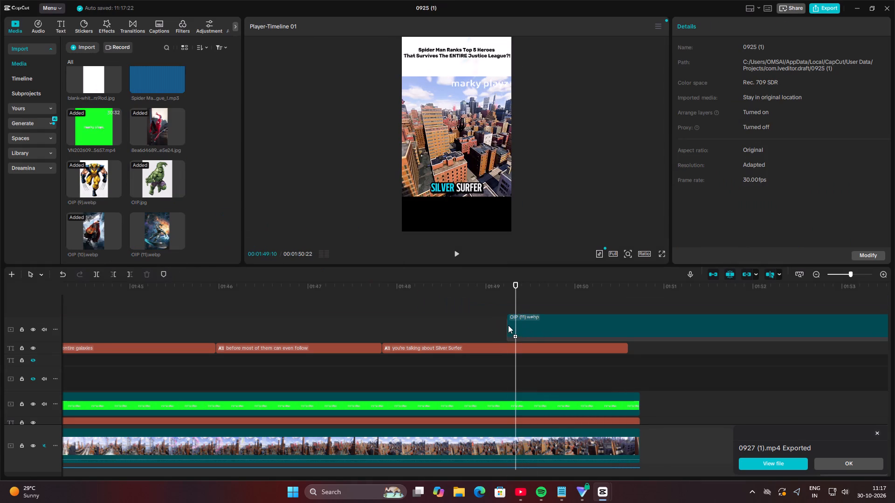
drag(508, 325, 514, 325)
drag(516, 291, 593, 305)
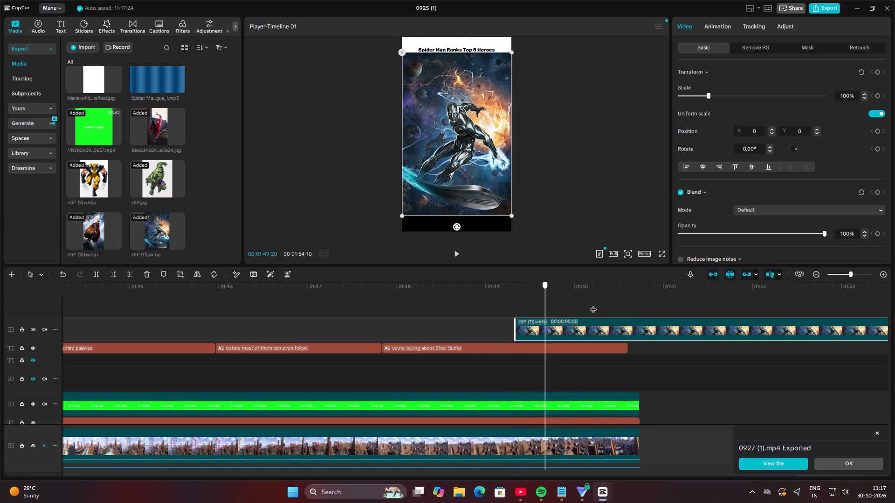
drag(593, 305, 639, 313)
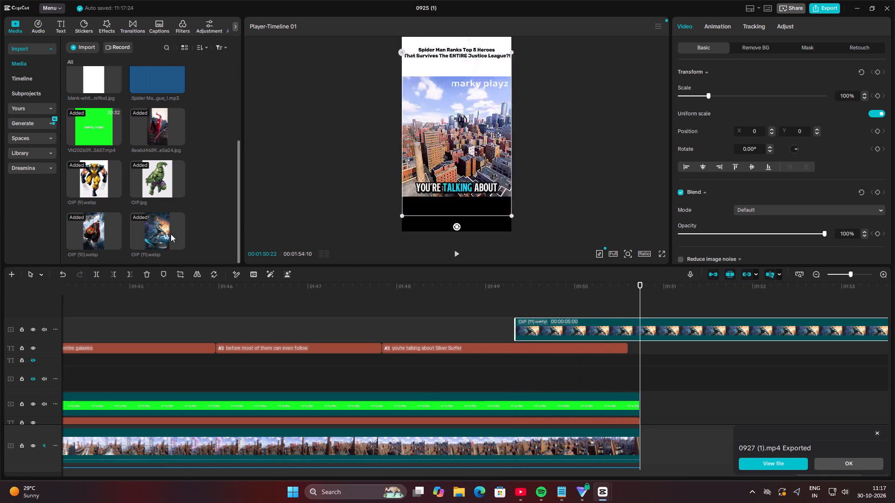
click(95, 270)
click(149, 274)
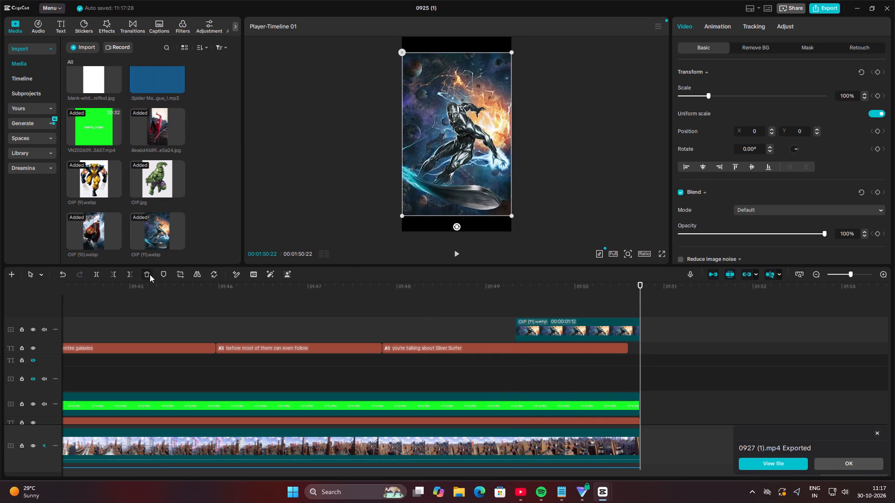
Apply the Spark Slam in animation to the Silver Surfer image clip.
click(573, 333)
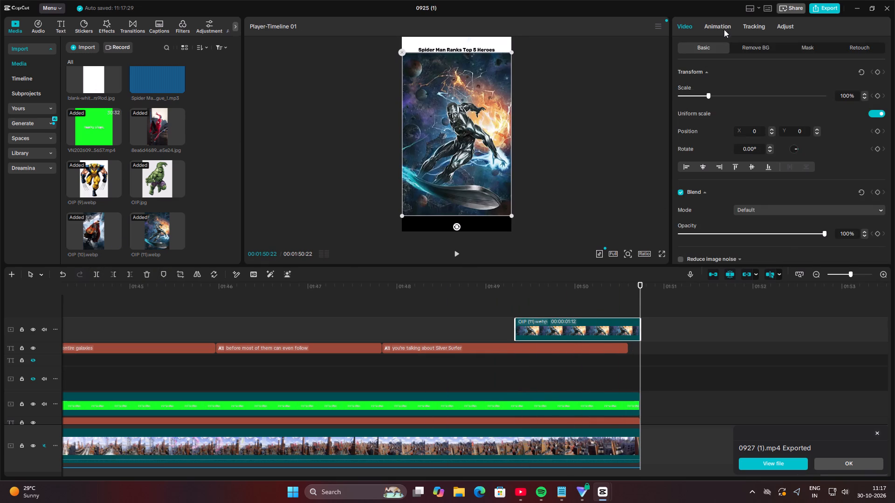
click(724, 27)
click(803, 152)
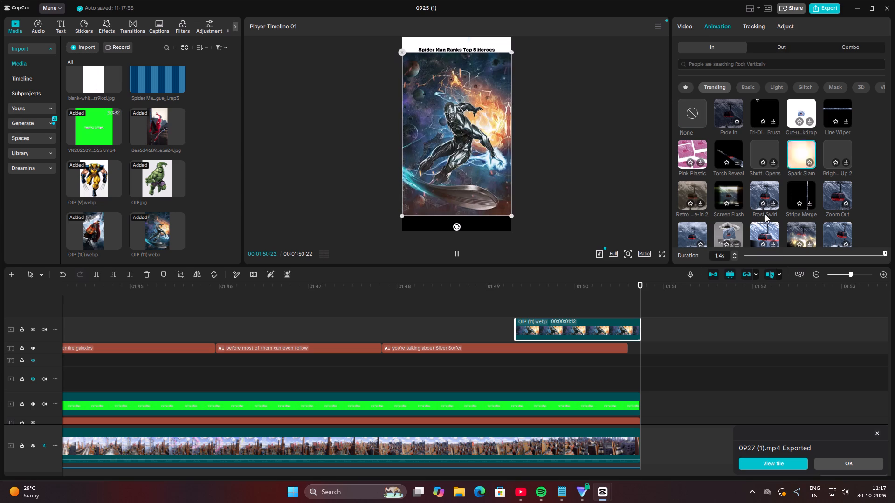
Return the playhead to the start of the timeline at 00:00:00:00.
click(834, 275)
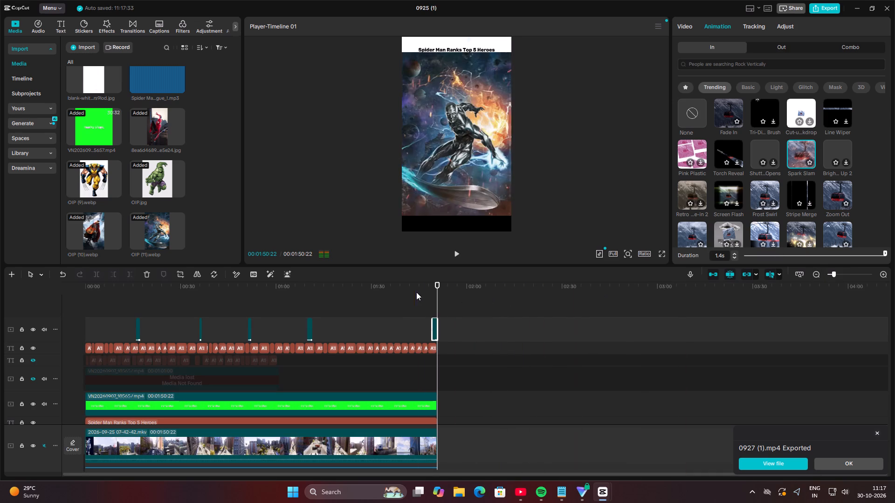
drag(438, 286, 0, 239)
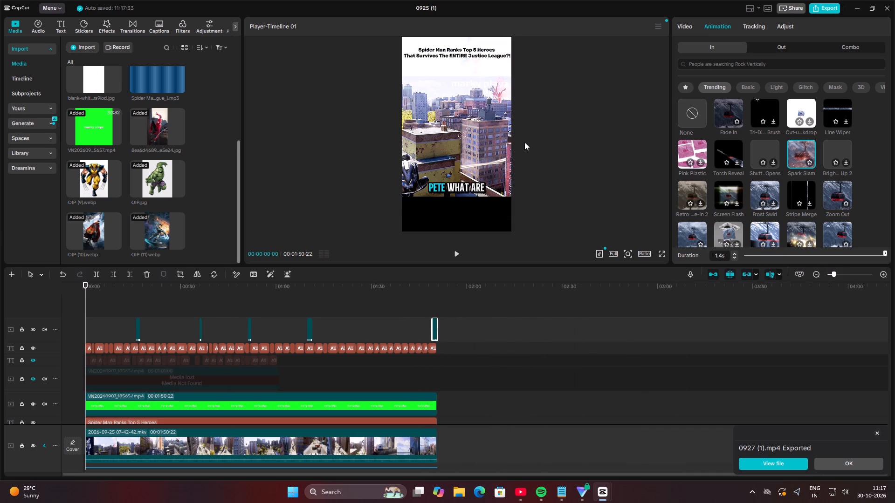
Export the 0925 (1) video with the frame rate set to 60fps.
click(826, 8)
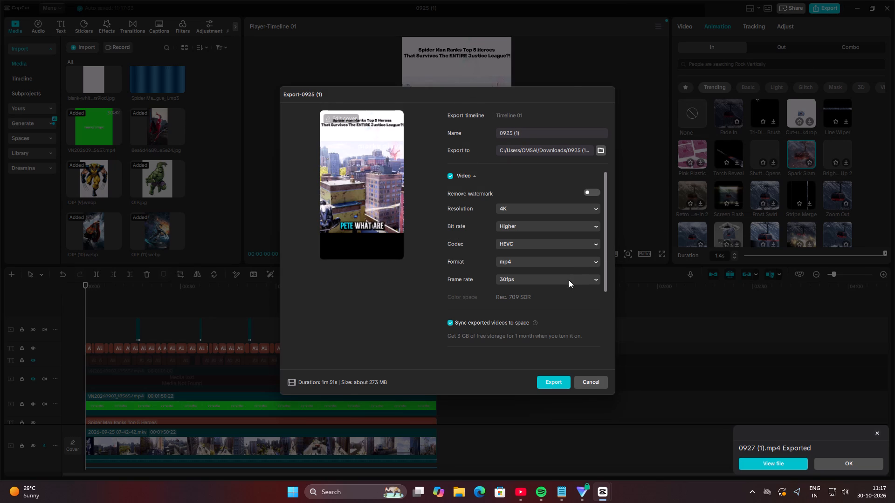
click(569, 280)
click(569, 390)
click(563, 385)
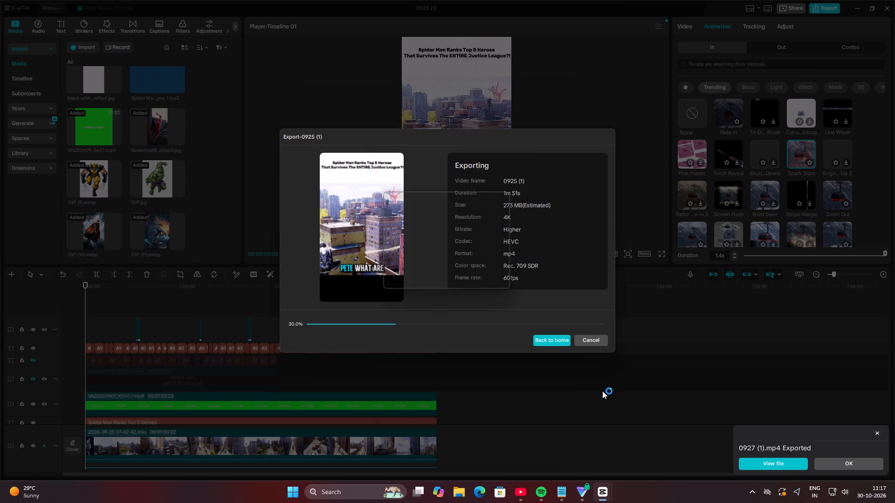
click(482, 282)
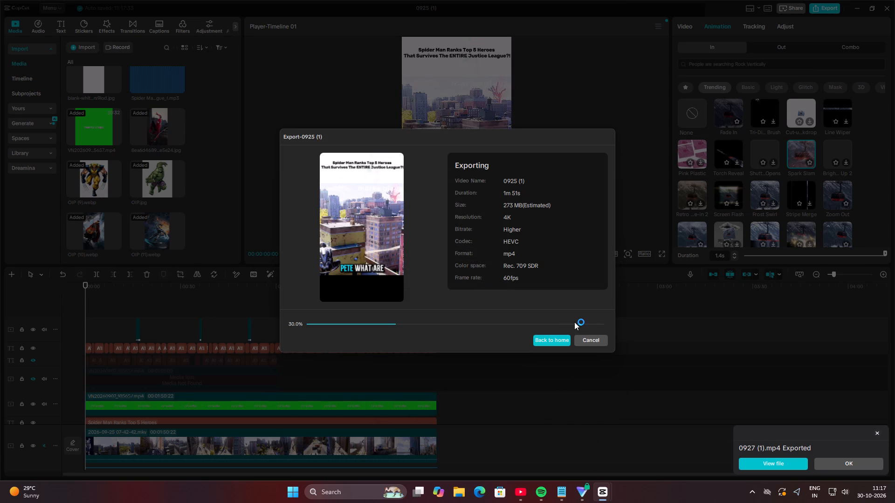
Switch to Proton VPN, disconnect from the Netherlands server, and close its window.
click(588, 496)
click(515, 57)
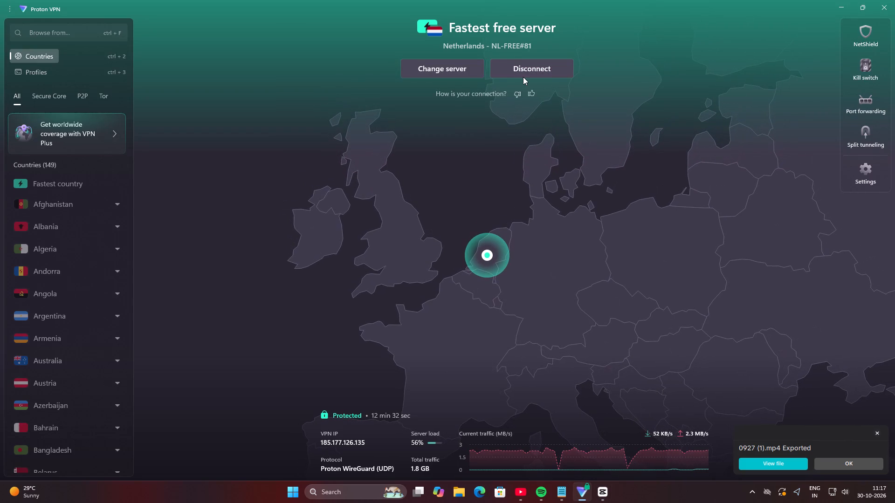
click(524, 78)
click(894, 0)
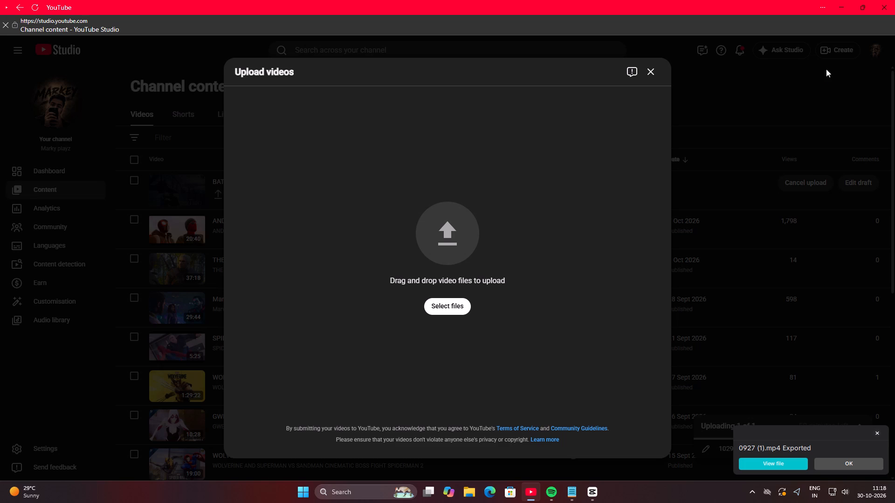
click(461, 309)
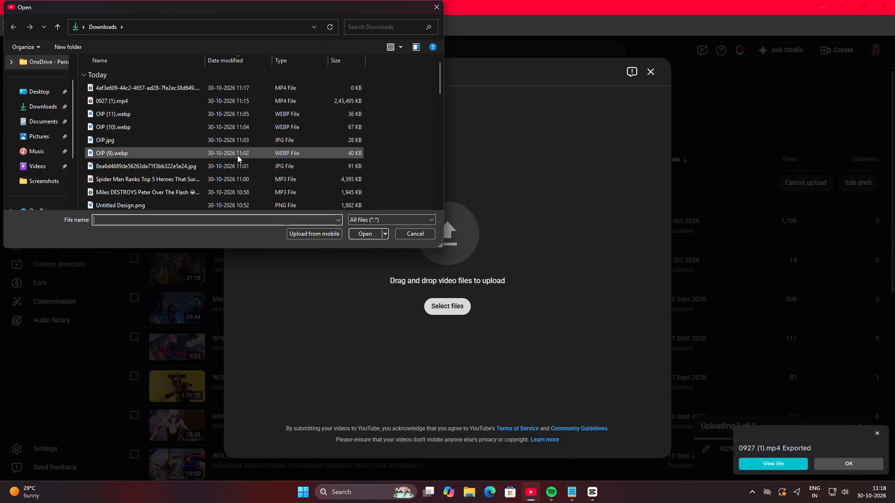
click(239, 101)
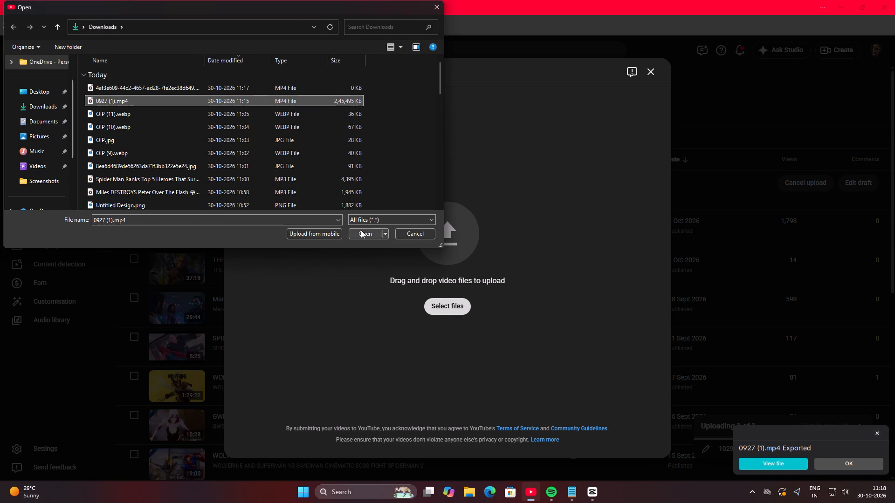
click(361, 230)
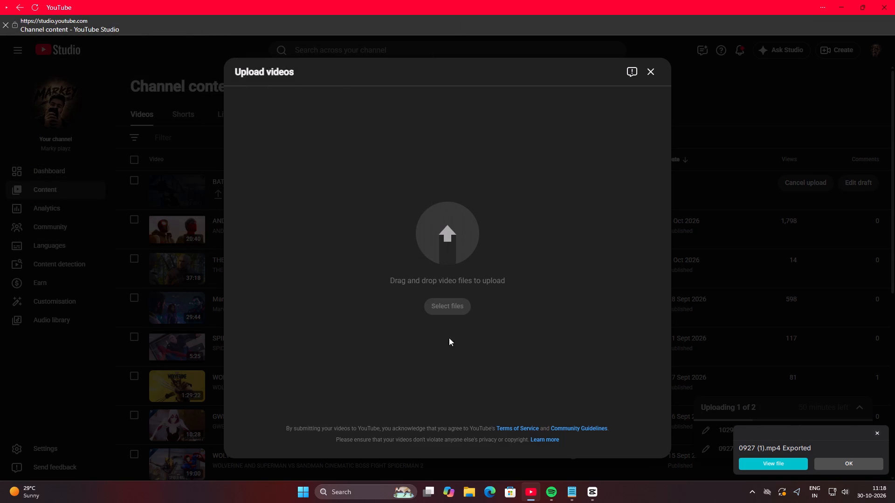
Preview 0927 (1).mp4 from the Downloads folder in File Explorer to check which video it is, and close the window.
click(472, 495)
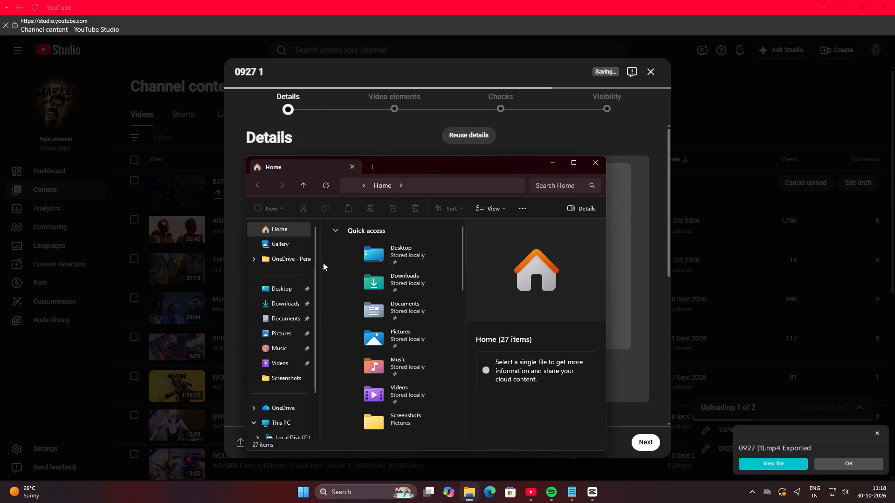
click(293, 306)
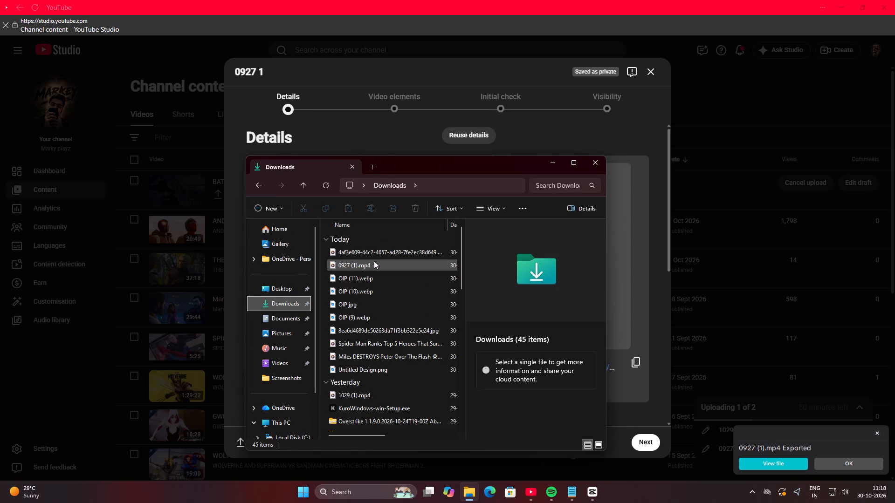
click(374, 261)
click(599, 163)
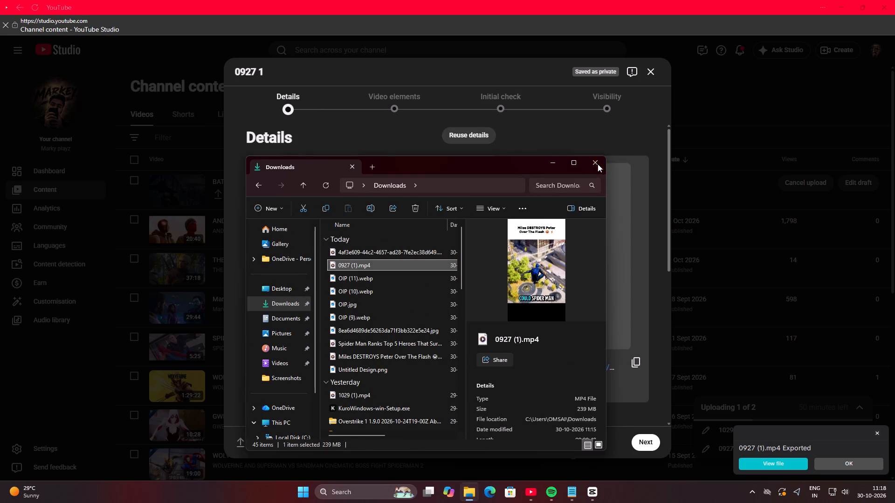
Replace the uploaded video's title with the copied text "Miles DESTROYS Peter Over The Flash 😆⚡".
click(293, 175)
key(BackSpace)
key(BackSpace)
key(BackSpace)
key(BackSpace)
key(BackSpace)
key(BackSpace)
key(BackSpace)
key(BackSpace)
key(BackSpace)
key(BackSpace)
key(BackSpace)
key(BackSpace)
key(BackSpace)
key(BackSpace)
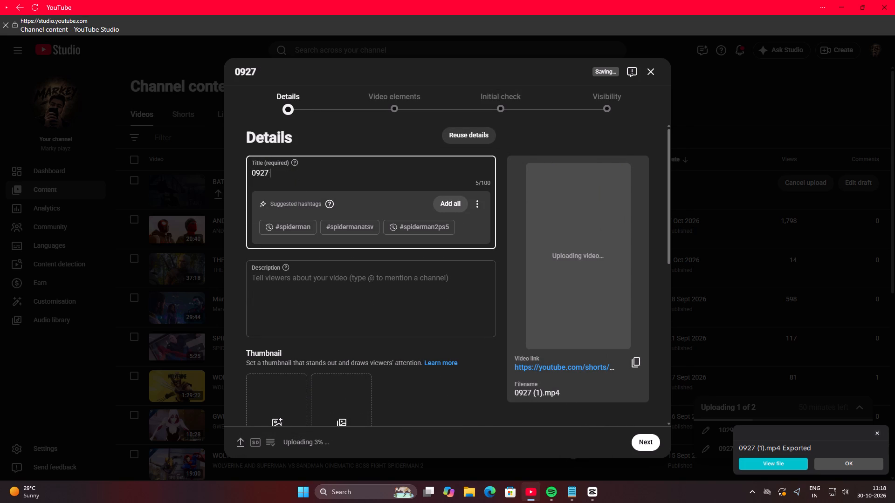
key(ctrl+v)
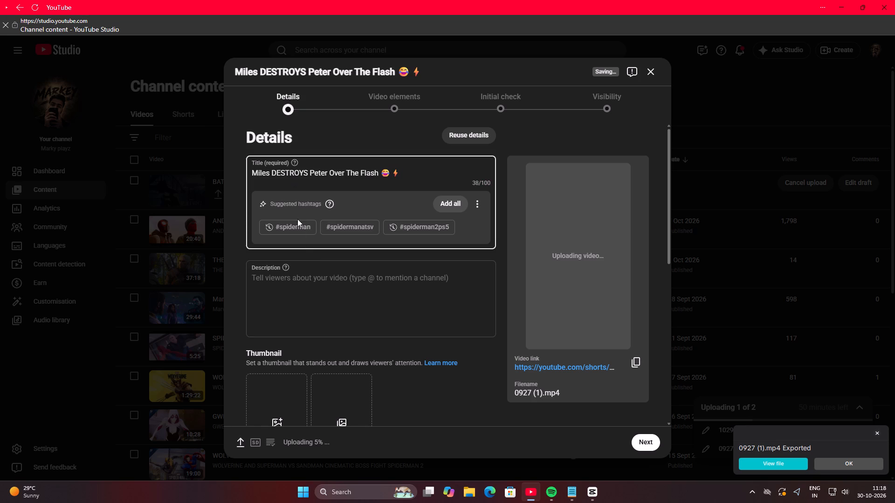
Fill the video description with the same copied text, "Miles DESTROYS Peter Over The Flash 😆⚡".
click(288, 279)
key(ctrl+v)
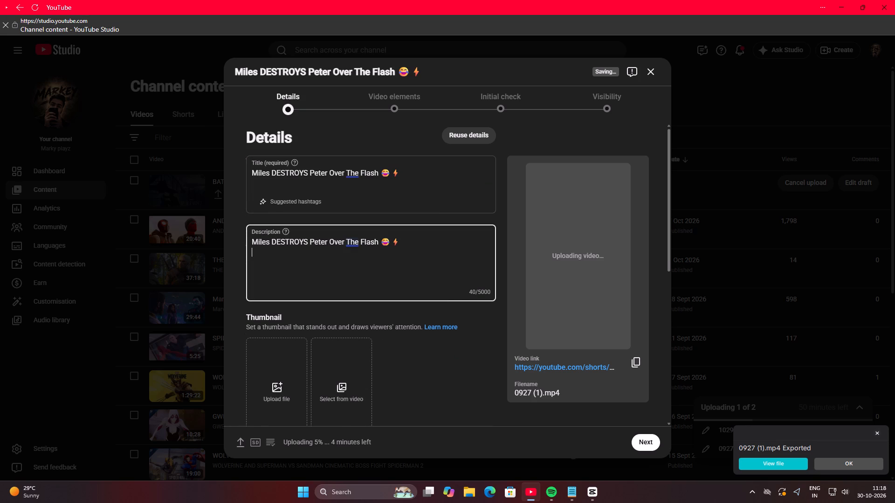
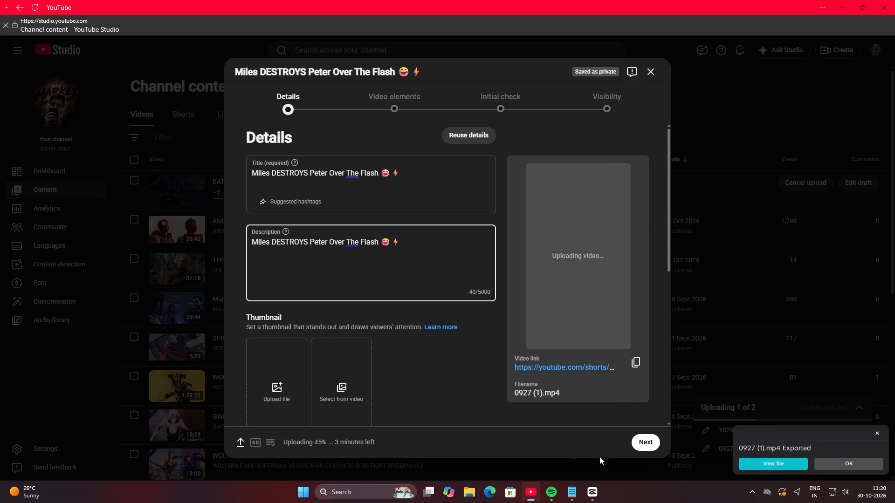
Look for 0927 (1).mp4 in the Downloads folder in File Explorer, and put the window away.
click(471, 491)
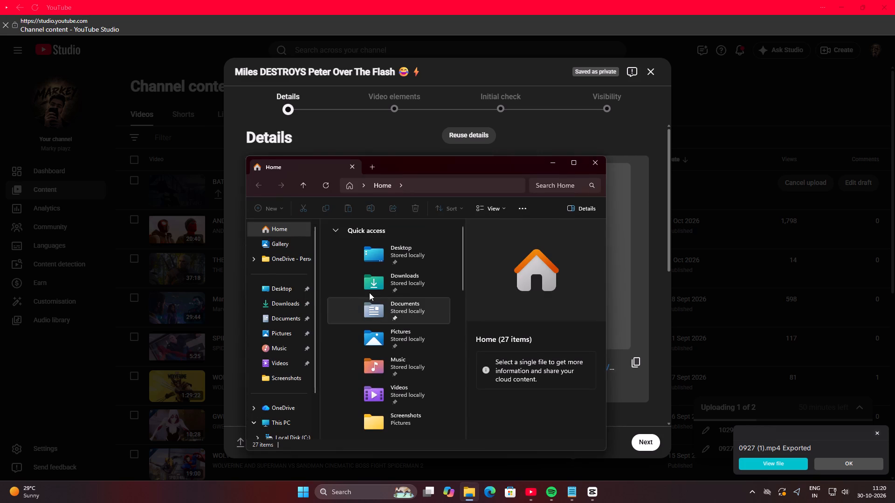
click(282, 307)
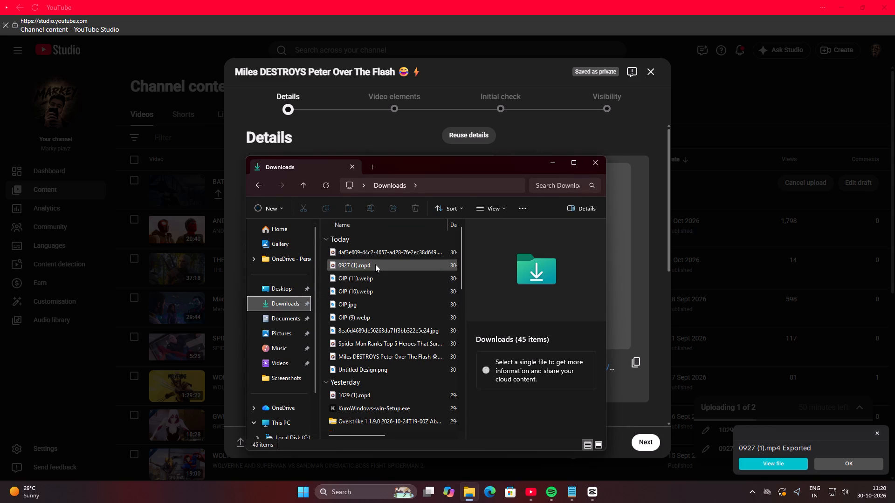
click(375, 264)
click(548, 163)
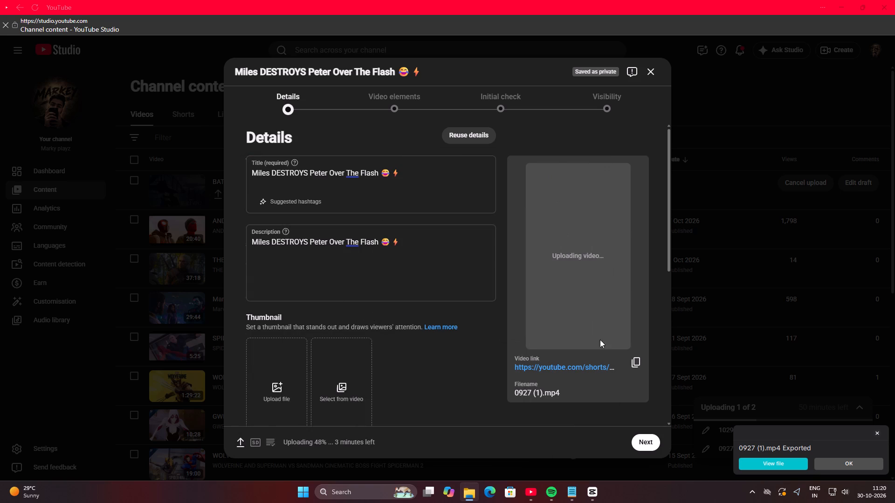
Switch to CapCut to check the export progress of project 0925 (1), and return to YouTube Studio.
click(595, 496)
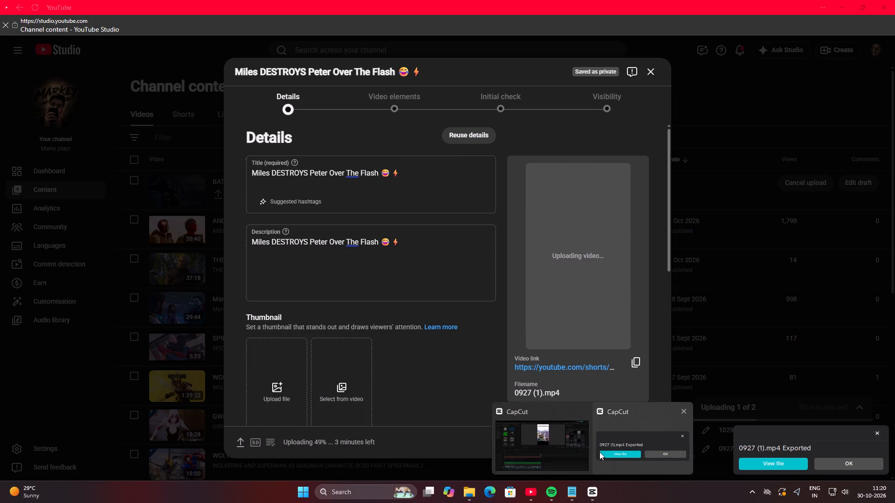
click(573, 444)
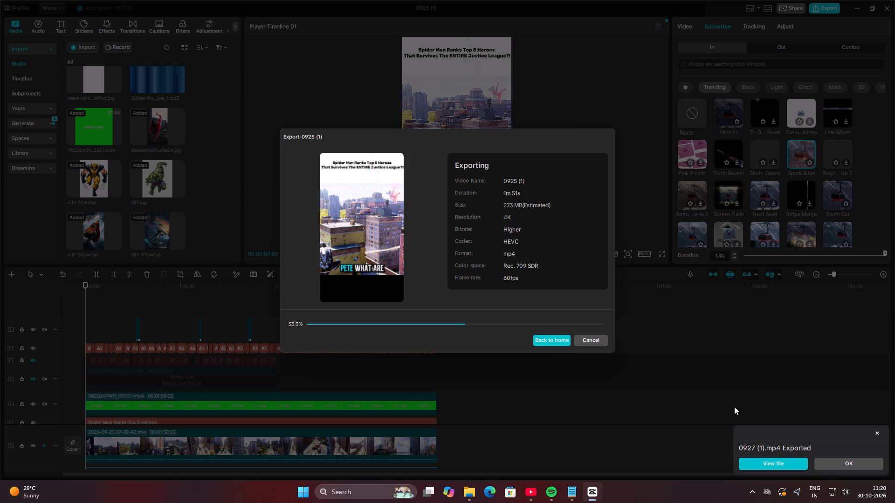
click(532, 452)
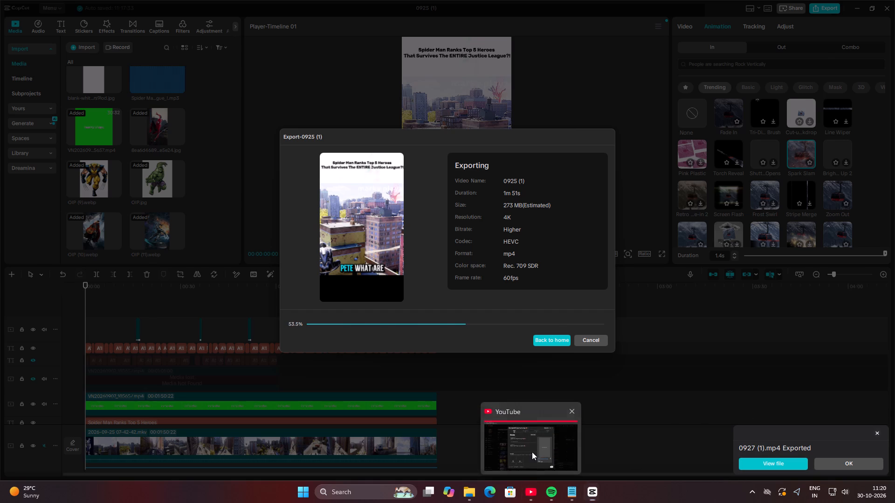
Save and close the 0927 (1).mp4 upload draft and dismiss the CapCut export notification.
click(647, 78)
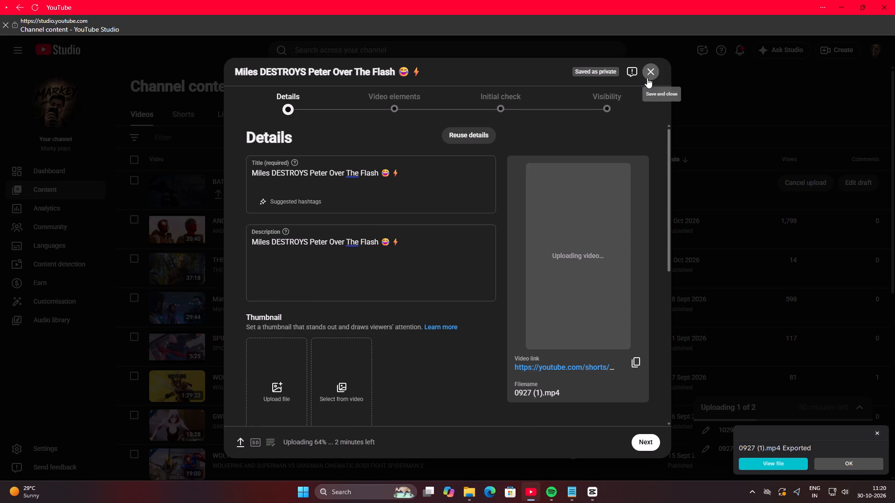
click(878, 432)
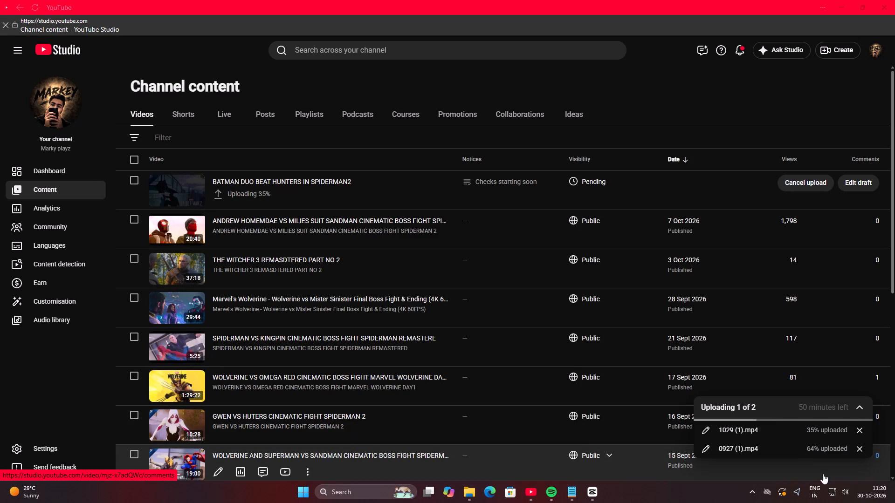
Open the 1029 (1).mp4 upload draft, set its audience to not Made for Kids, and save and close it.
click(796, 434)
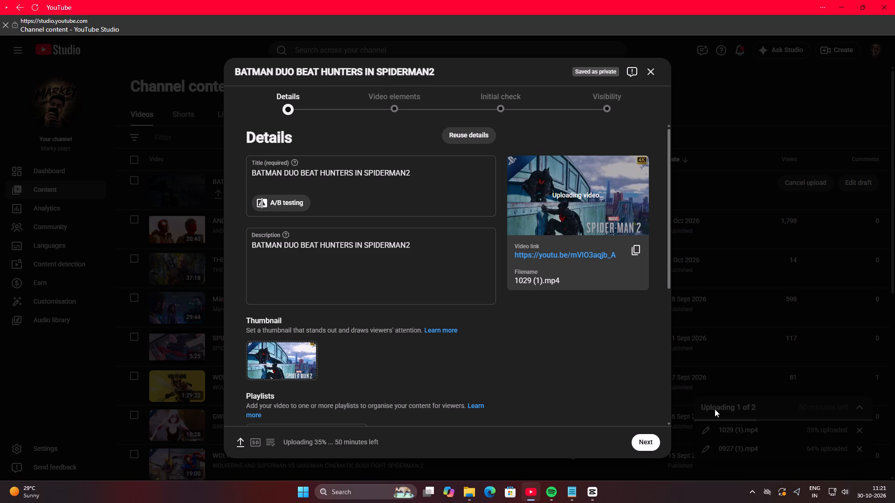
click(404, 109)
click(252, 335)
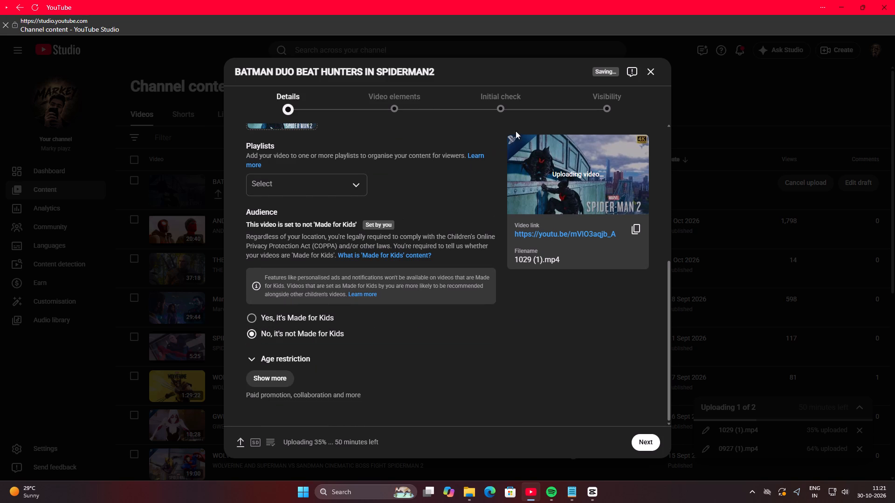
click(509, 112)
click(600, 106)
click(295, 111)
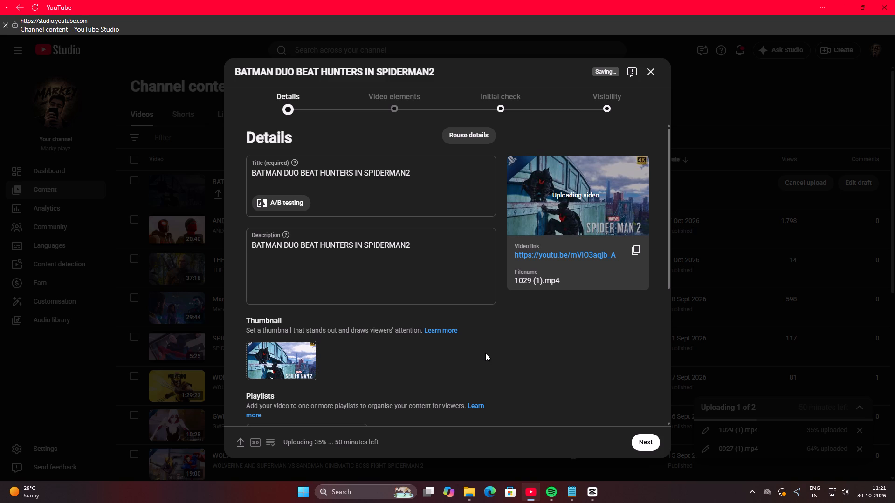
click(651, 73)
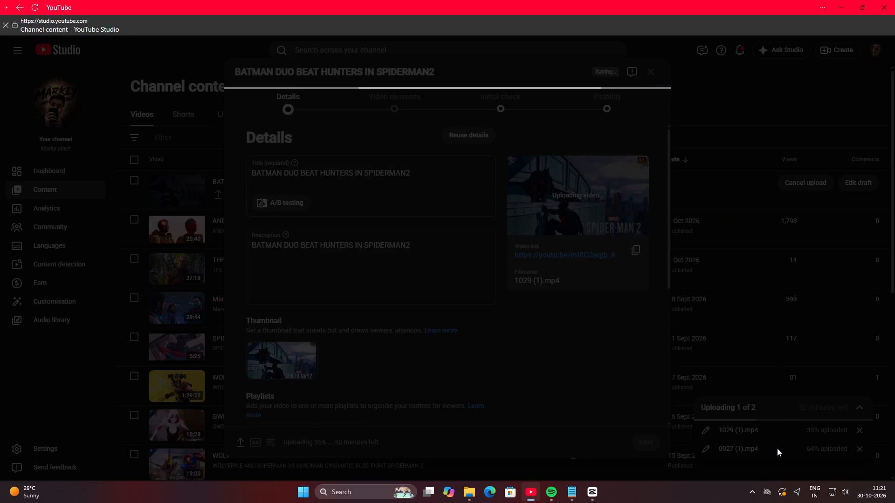
Review the upload drafts of 1029 (1).mp4 and 0927 (1).mp4 one after the other, closing each.
click(734, 433)
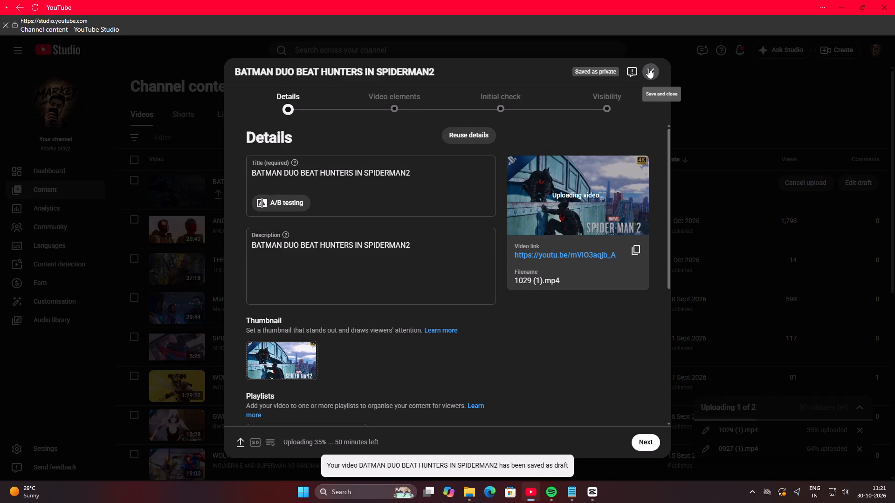
click(648, 68)
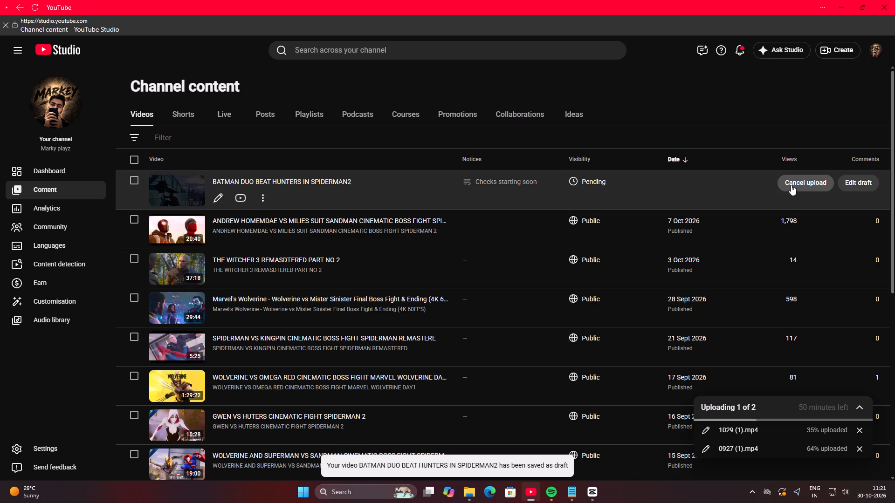
click(809, 456)
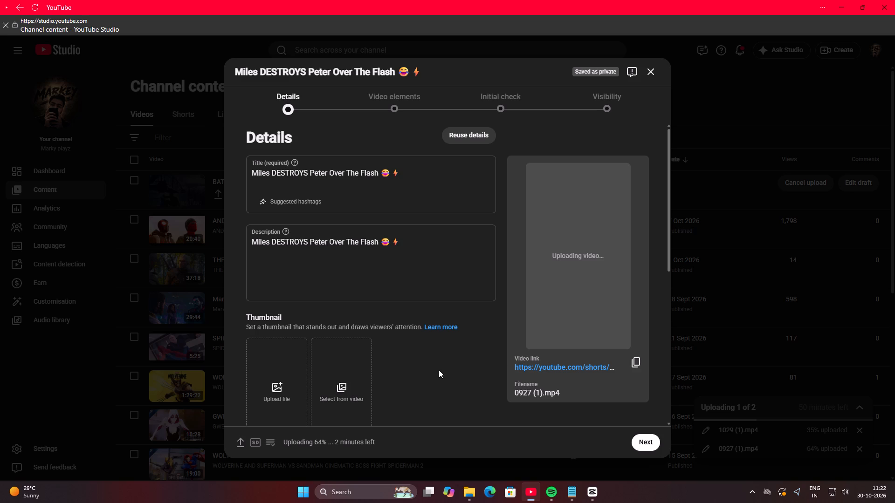
click(653, 78)
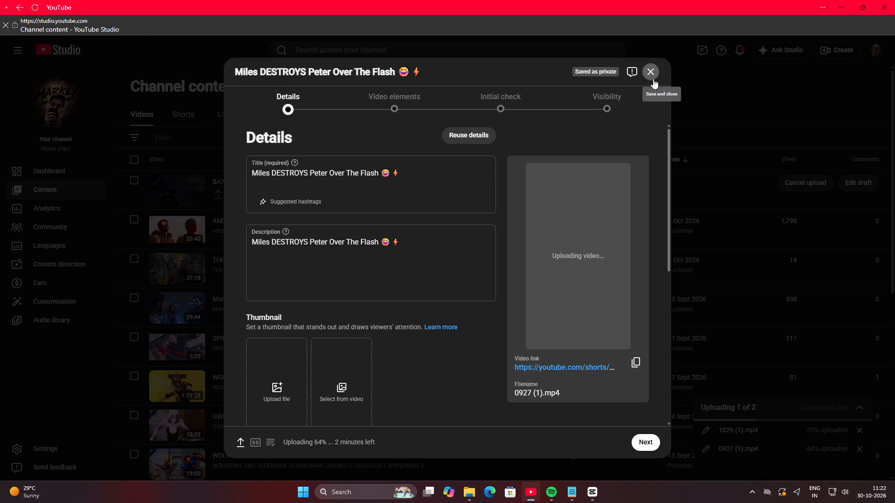
Reopen the 1029 (1).mp4 draft and copy its description text, "BATMAN DUO BEAT HUNTERS IN SPIDERMAN2".
click(799, 438)
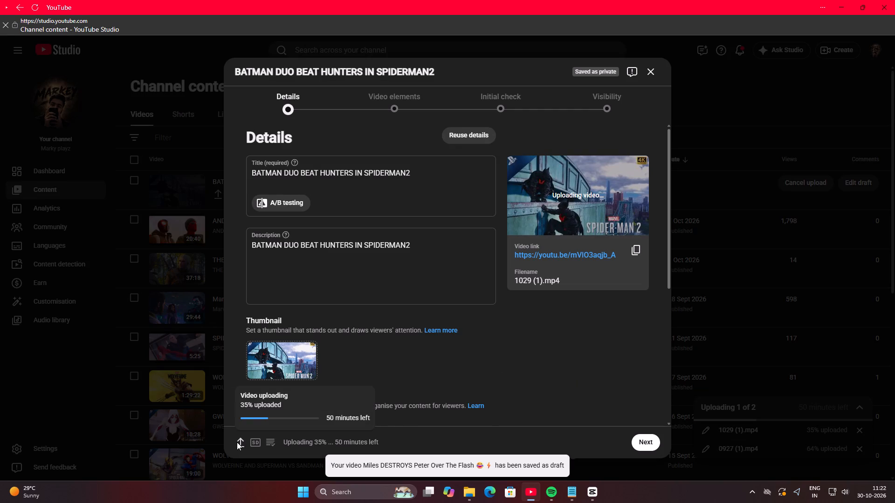
triple_click(467, 388)
click(467, 388)
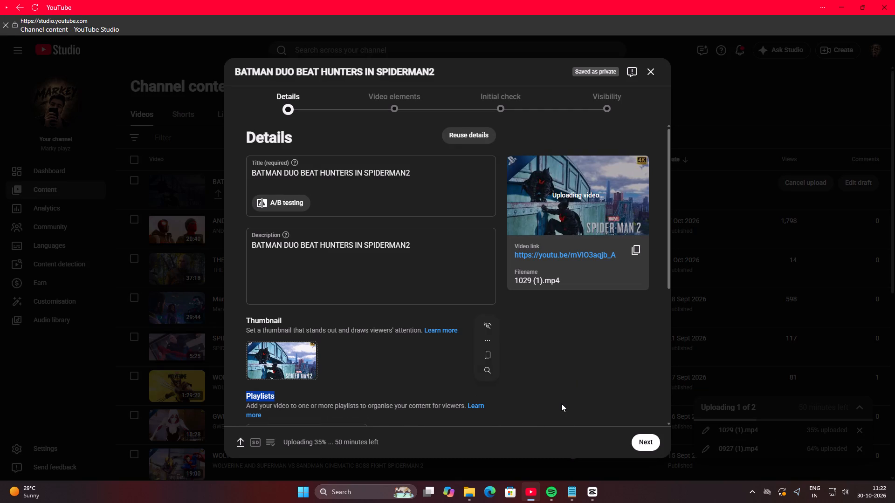
click(561, 403)
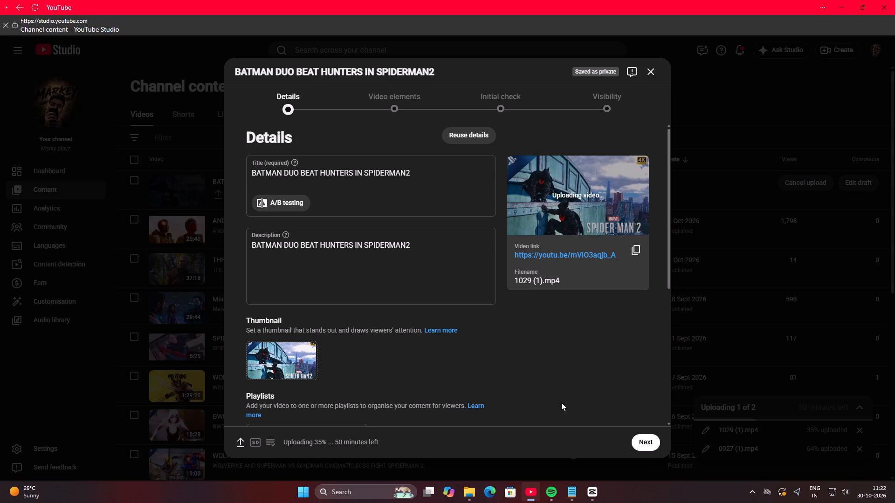
drag(250, 172, 372, 174)
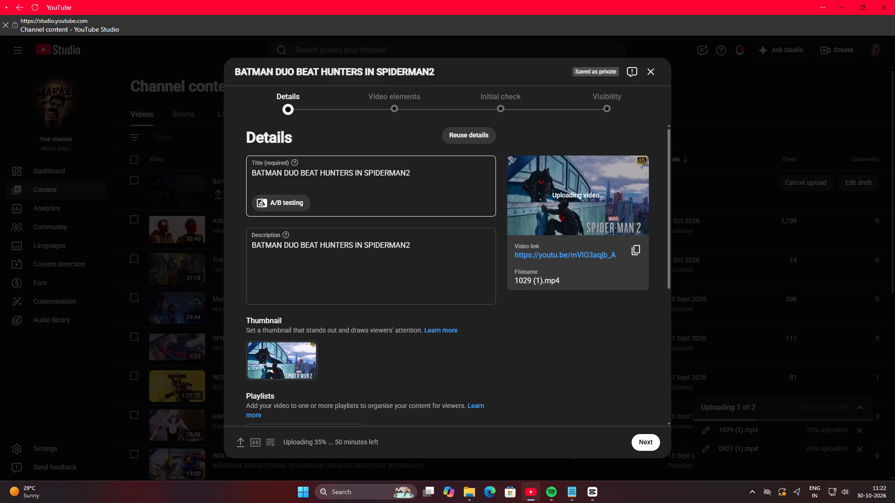
drag(254, 173, 301, 176)
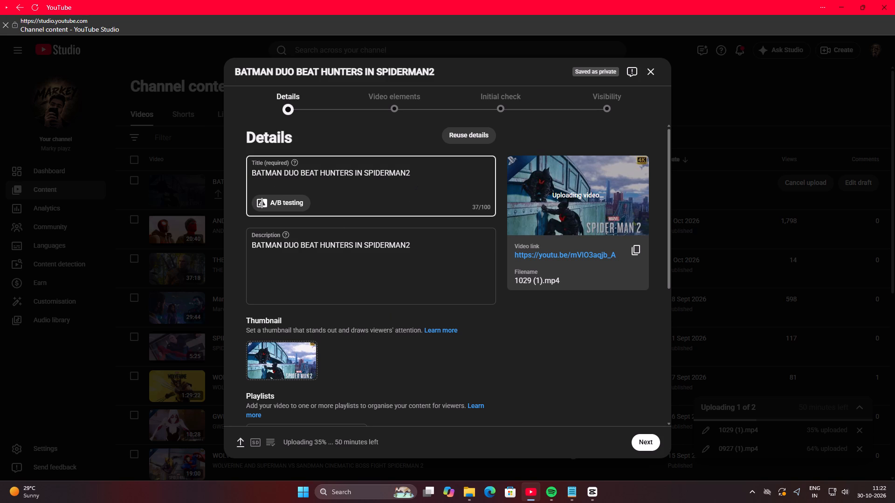
drag(417, 246, 254, 248)
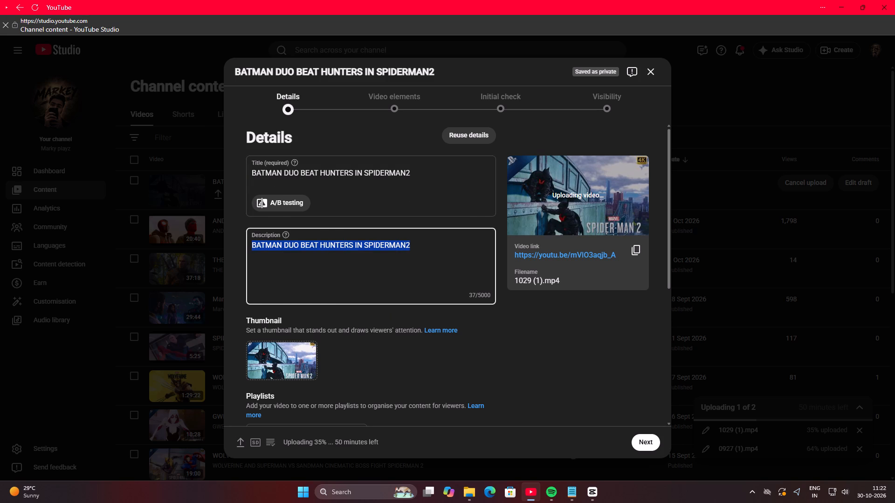
right_click(254, 248)
click(292, 266)
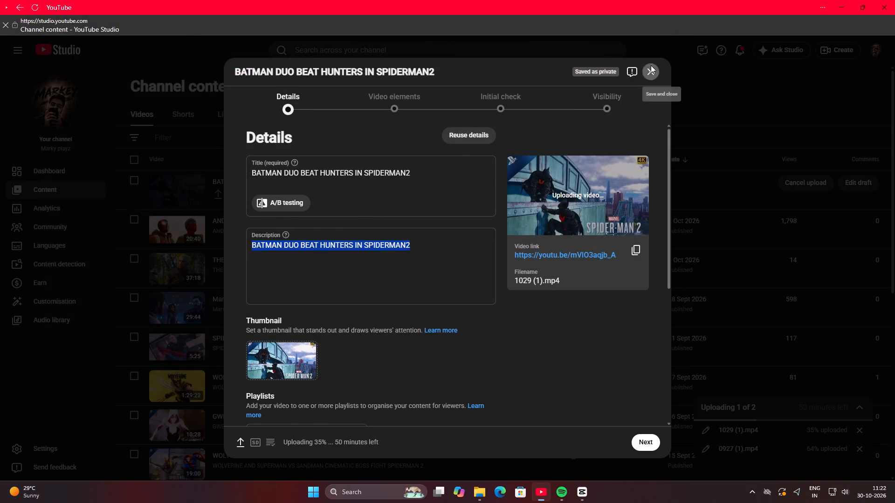
click(816, 180)
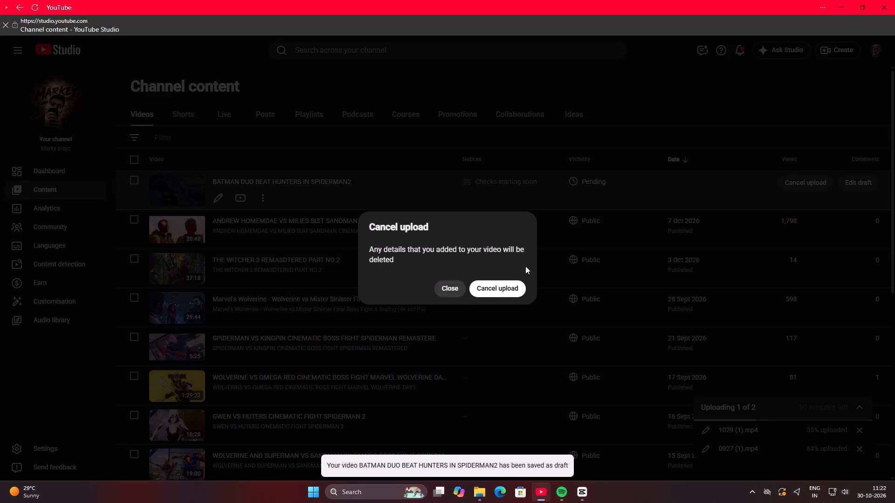
click(501, 283)
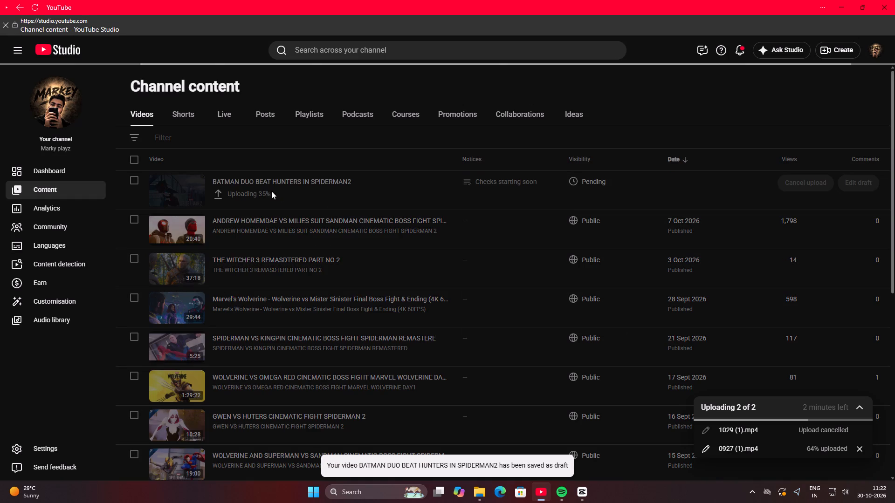
Start a new upload of the video 1029 (1).mp4 from the Downloads folder.
click(849, 51)
click(847, 73)
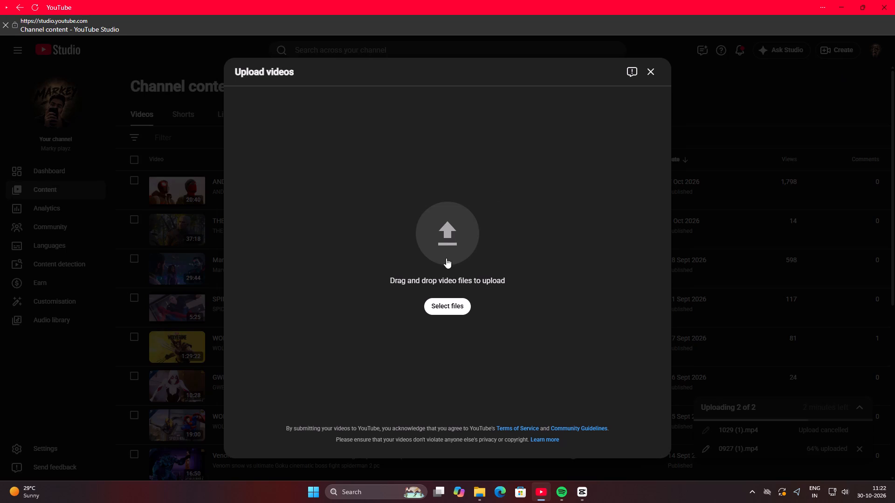
click(444, 308)
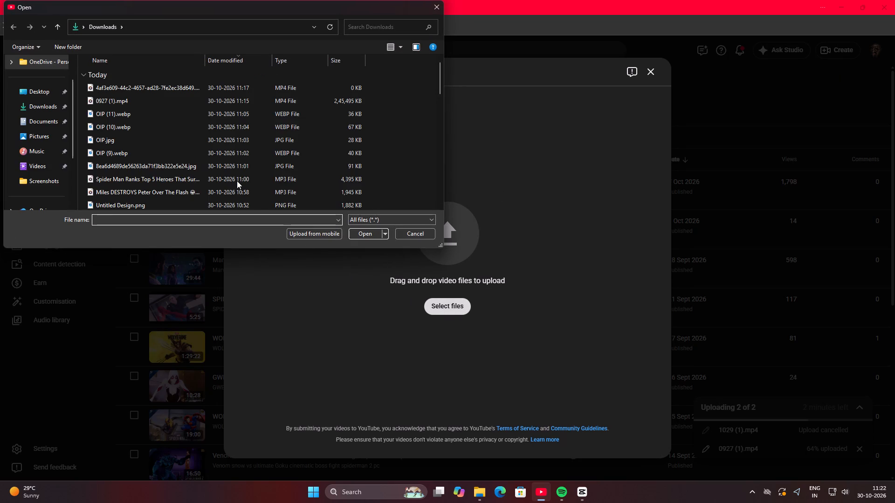
scroll(188, 138, down, 2)
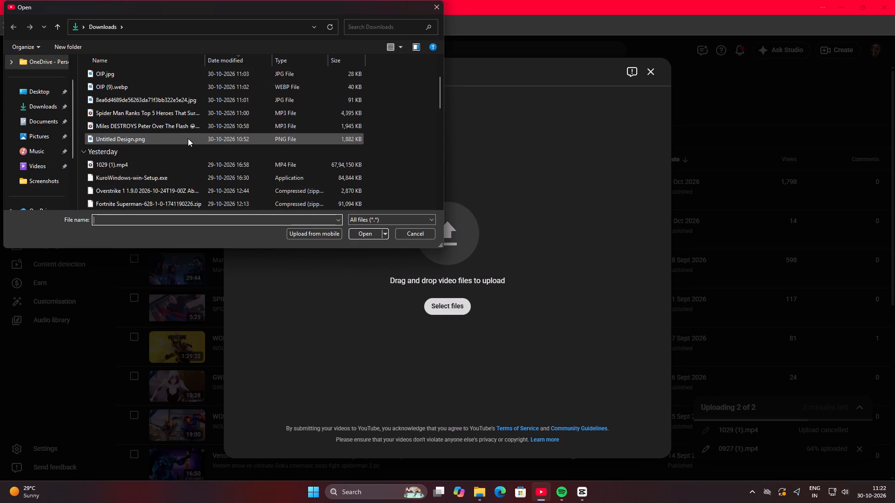
scroll(188, 138, down, 1)
click(193, 121)
click(358, 230)
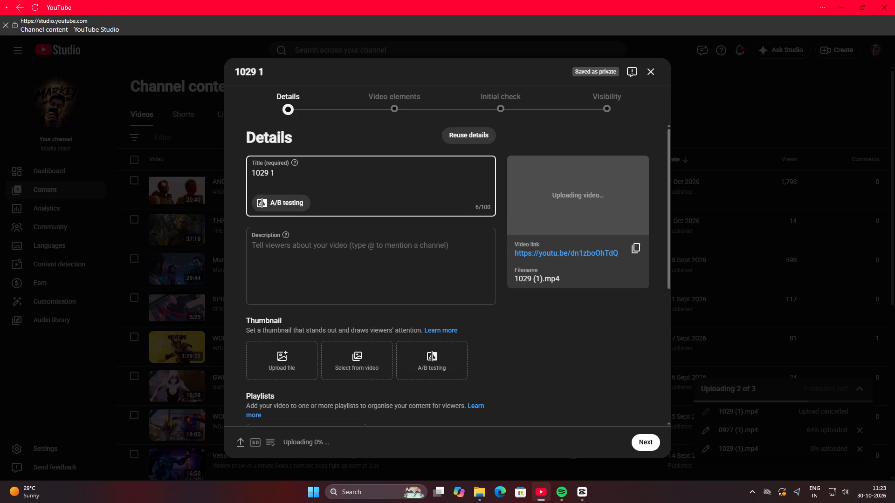
Replace the title of 1029 (1).mp4 with "BATMAN DUO BEAT HUNTERS IN SPIDERMAN2" and paste the same text as its description.
click(282, 170)
key(BackSpace)
key(BackSpace)
key(BackSpace)
key(BackSpace)
key(BackSpace)
key(BackSpace)
key(BackSpace)
key(BackSpace)
key(BackSpace)
key(BackSpace)
key(BackSpace)
key(BackSpace)
key(BackSpace)
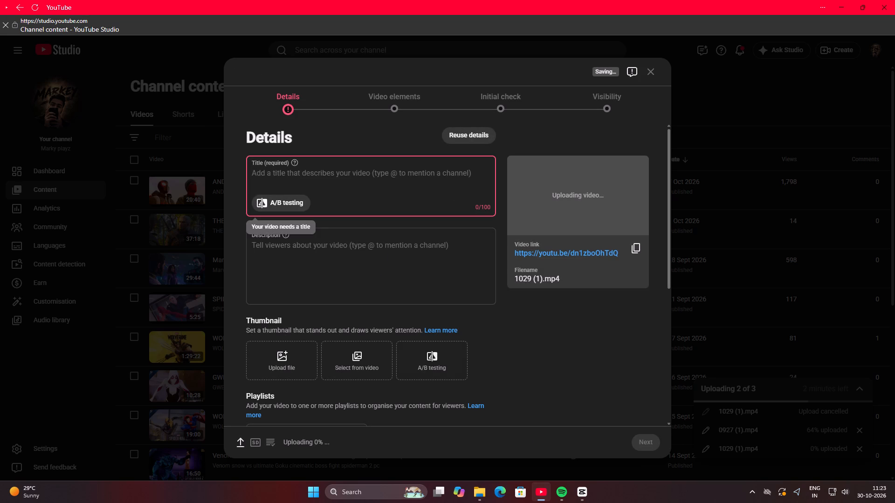
key(ctrl+v)
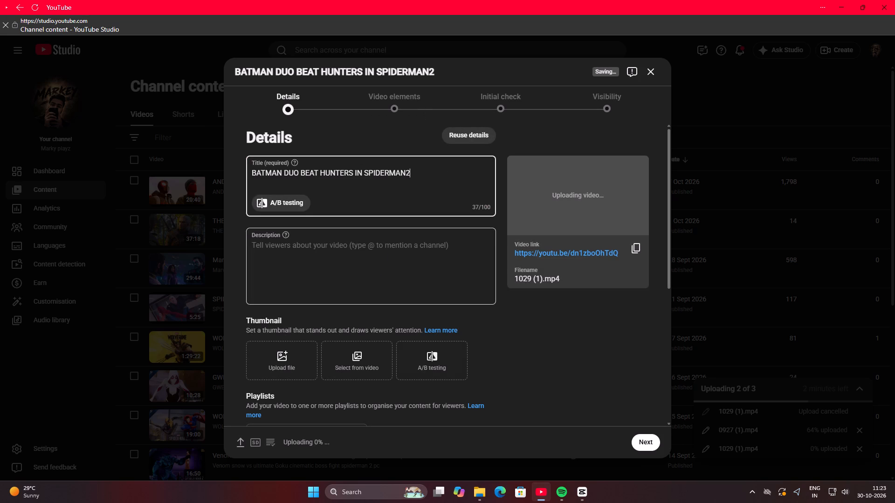
click(279, 236)
key(ctrl+v)
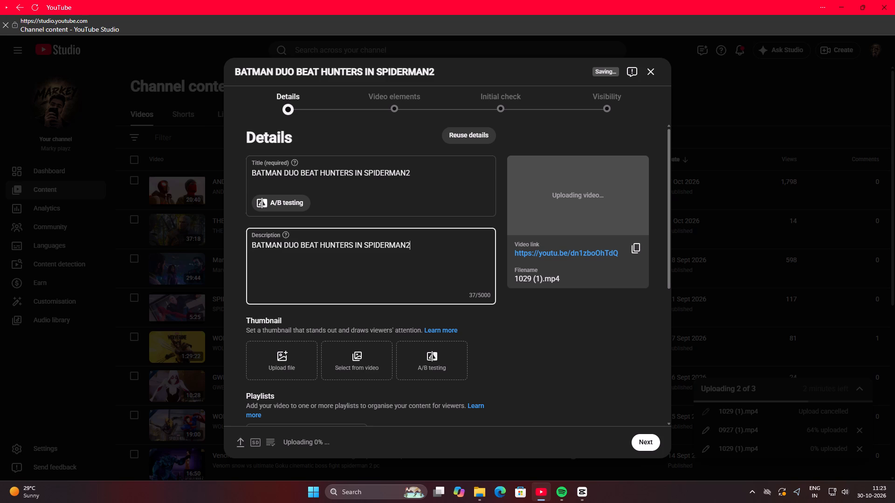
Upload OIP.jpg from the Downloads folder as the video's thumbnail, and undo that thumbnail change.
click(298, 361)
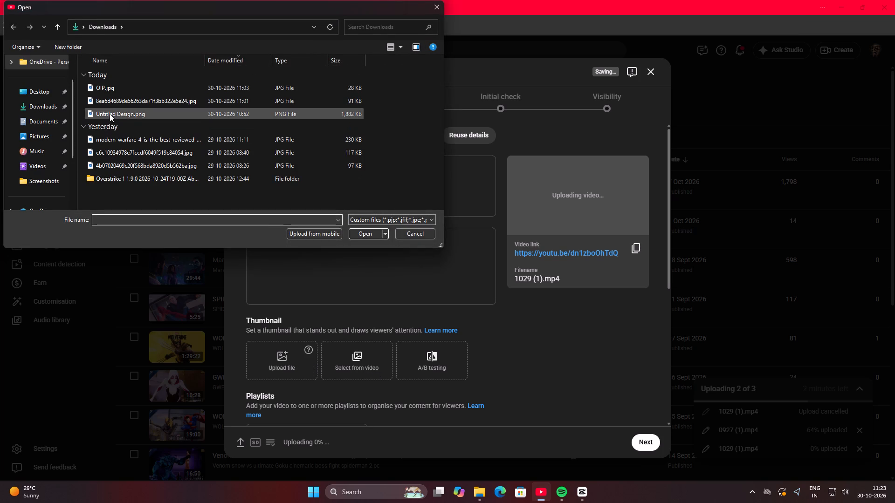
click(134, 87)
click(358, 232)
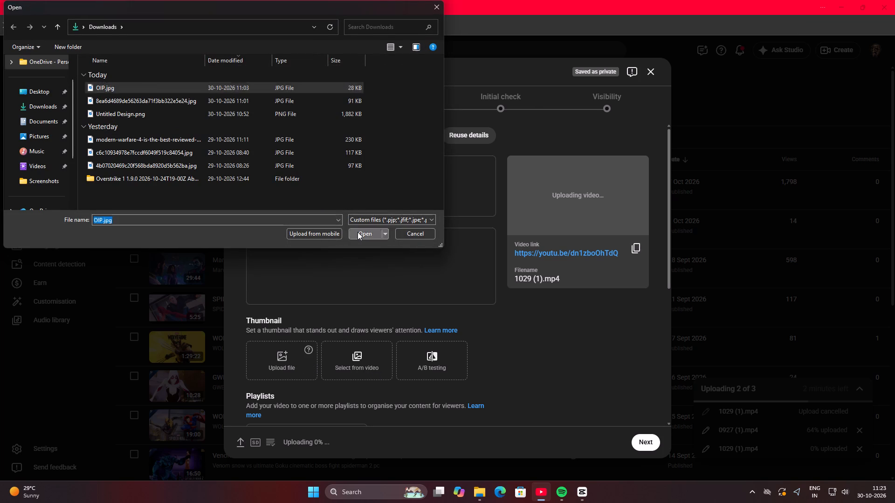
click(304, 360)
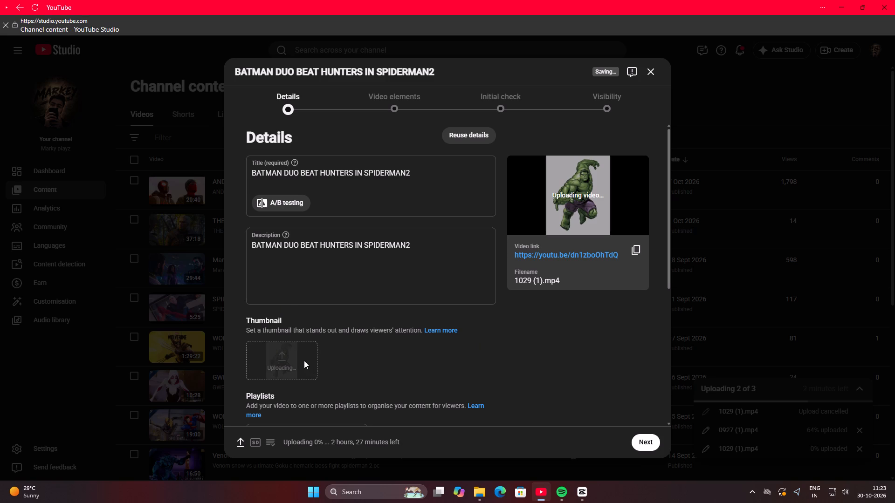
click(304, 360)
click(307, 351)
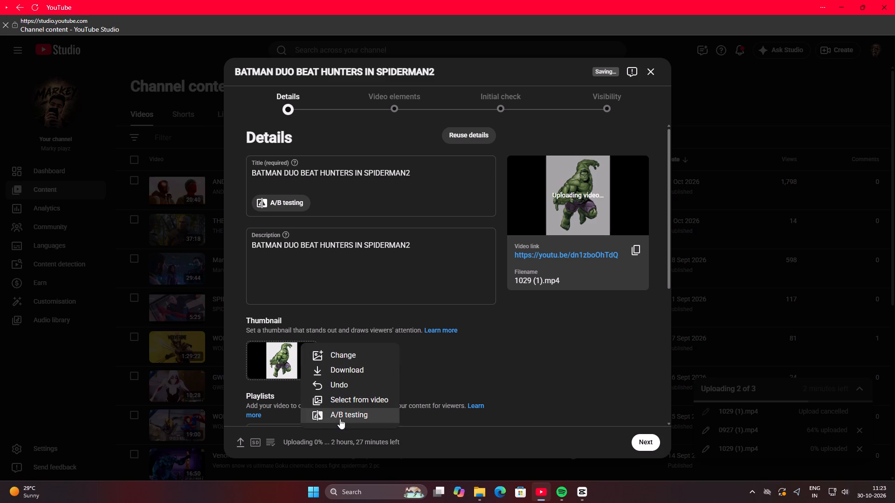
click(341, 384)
Upload Untitled Design.png from the Downloads folder as the video's thumbnail, and save and close the draft.
click(293, 363)
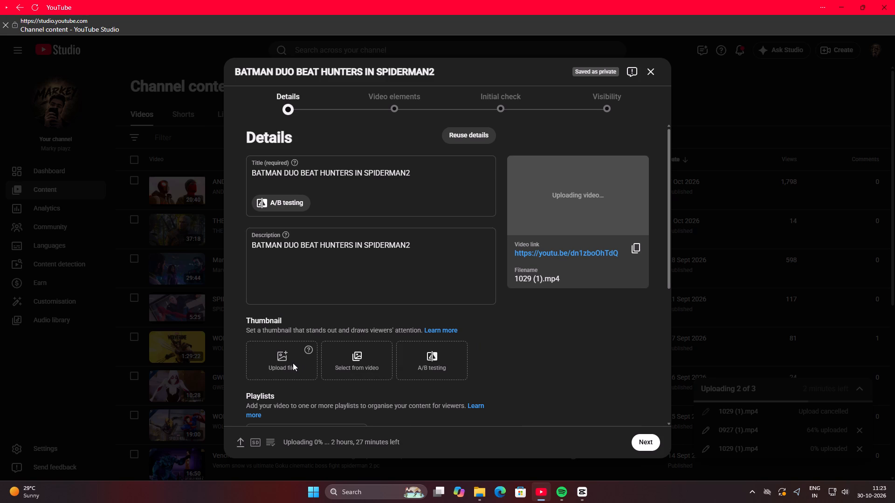
click(120, 112)
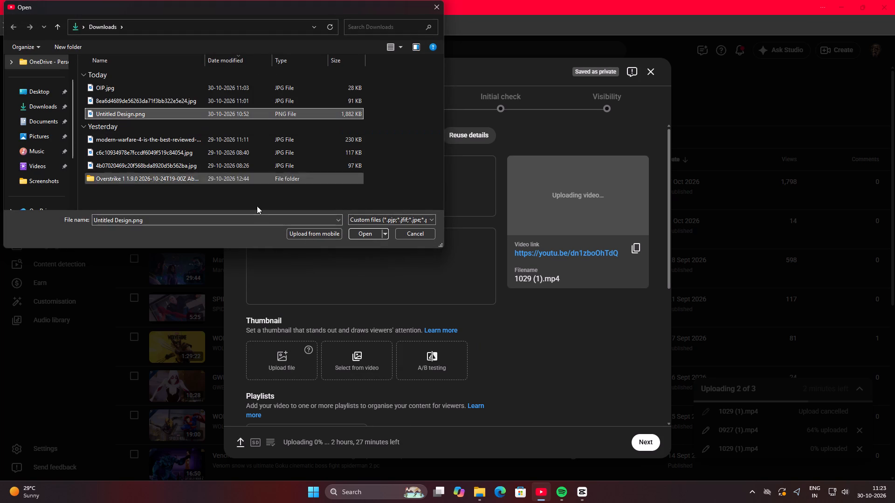
click(364, 231)
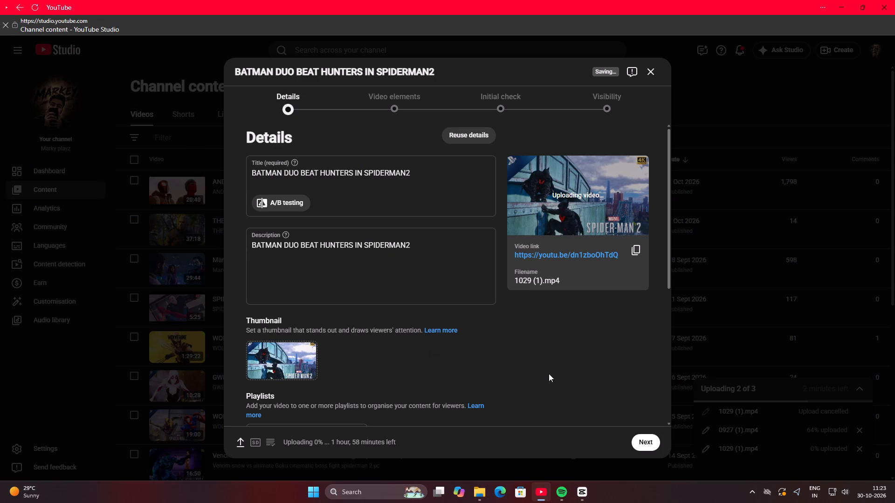
click(653, 74)
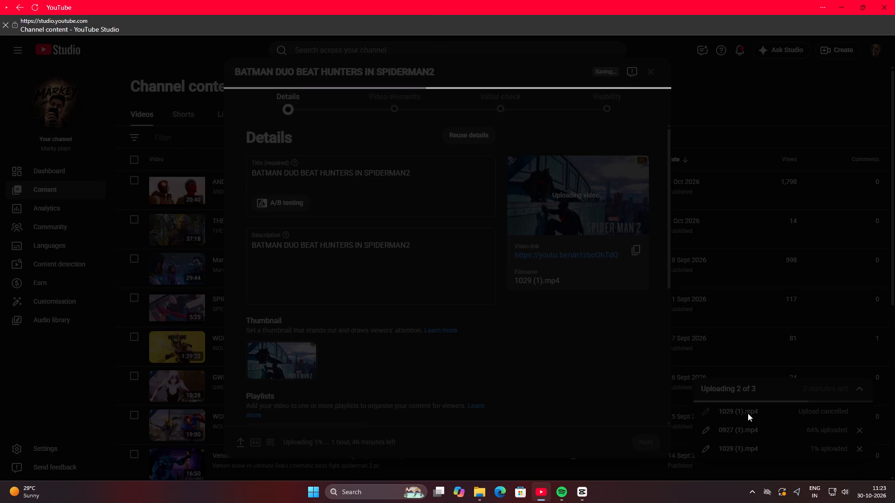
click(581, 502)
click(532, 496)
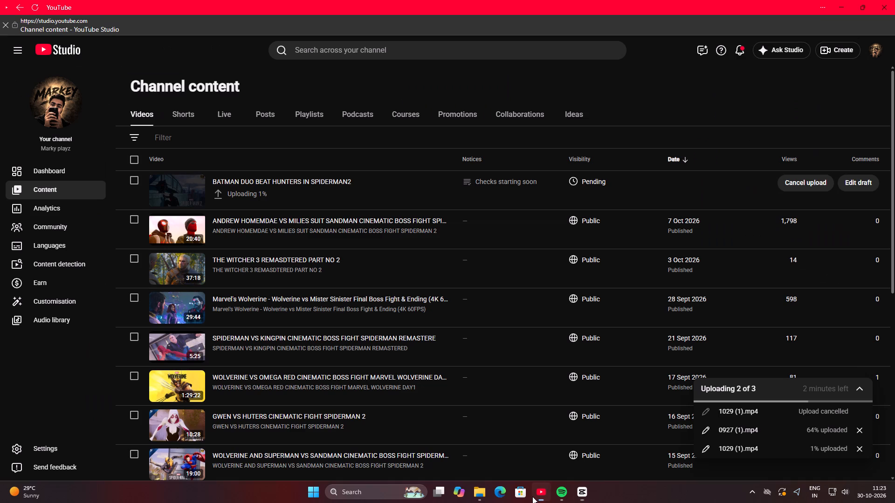
Reopen the details of the 0927 (1).mp4 draft from the list of ongoing uploads.
click(749, 437)
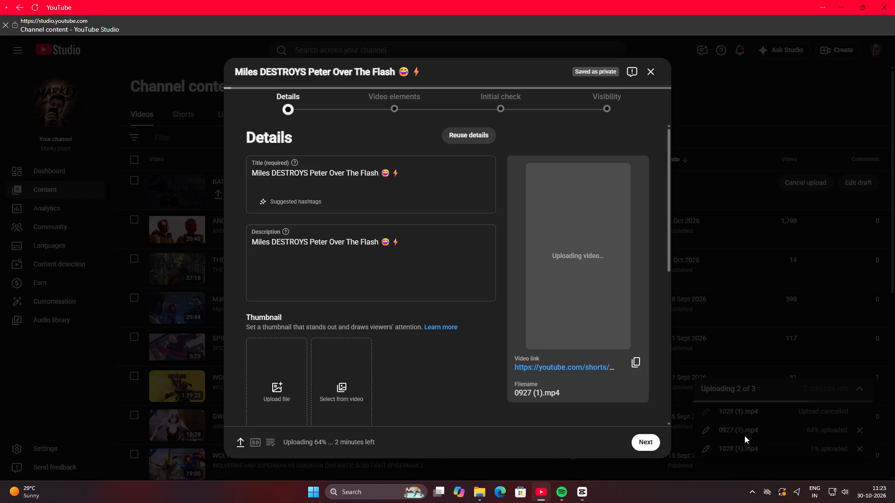
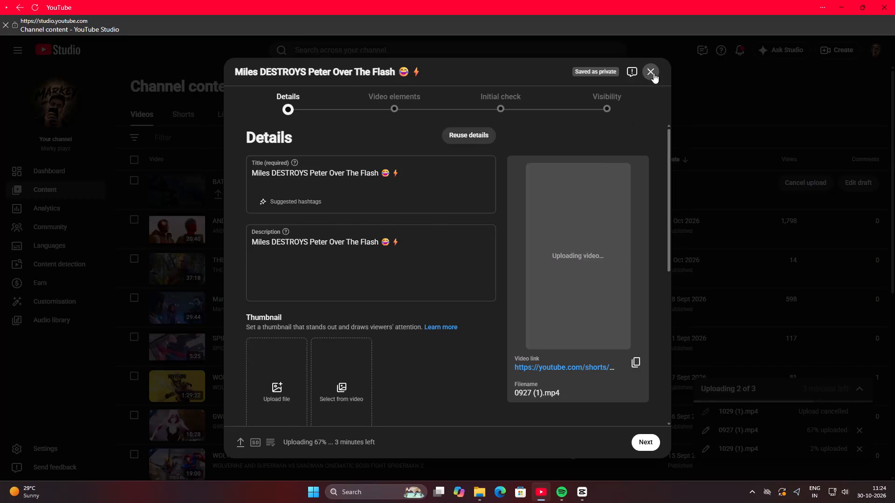
Close the details of the 0927 (1).mp4 draft, keeping it saved as a draft.
click(651, 68)
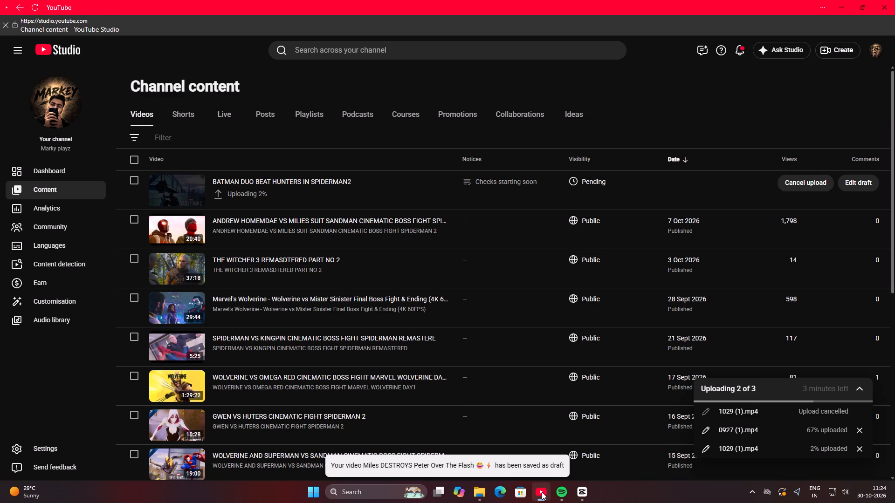
Open a second YouTube window and browse the recommended videos, Shorts and posts on the home feed.
right_click(542, 491)
click(527, 436)
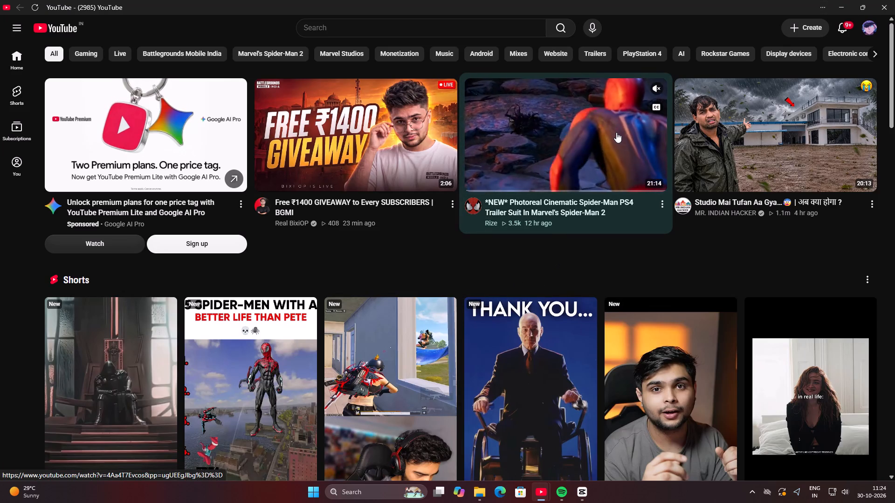
scroll(492, 245, down, 4)
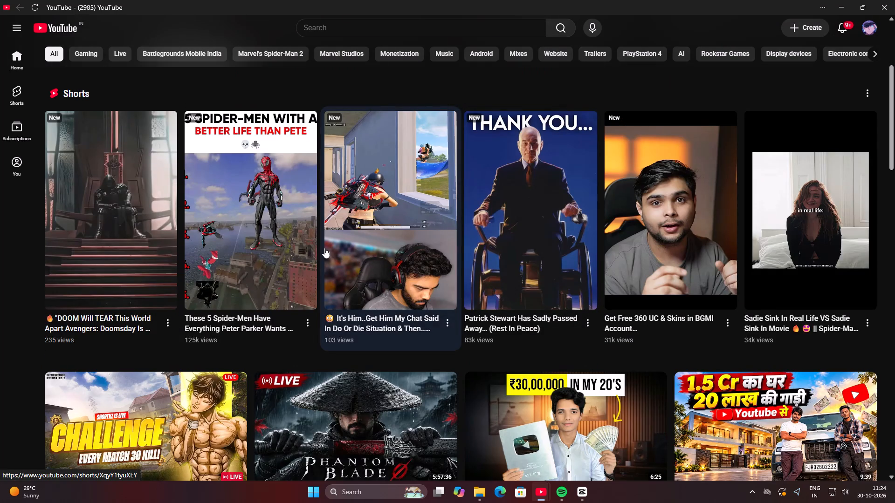
scroll(324, 248, down, 3)
scroll(486, 404, down, 1)
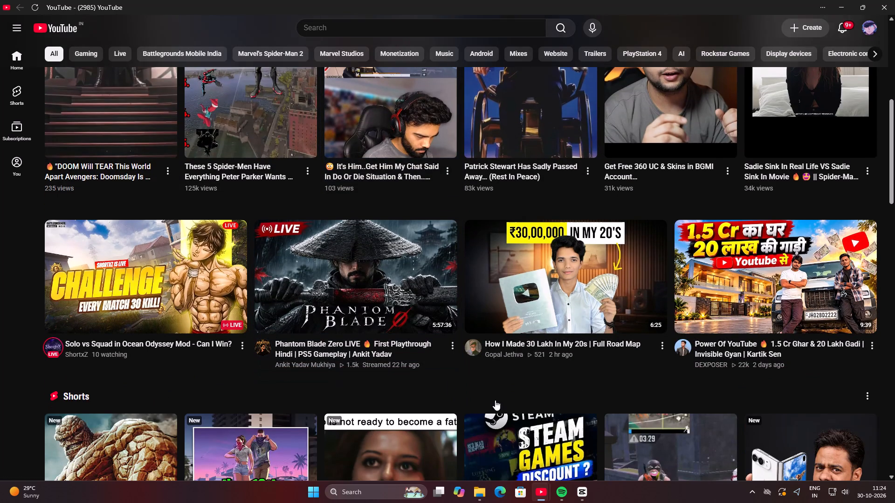
scroll(495, 400, down, 2)
scroll(461, 353, down, 3)
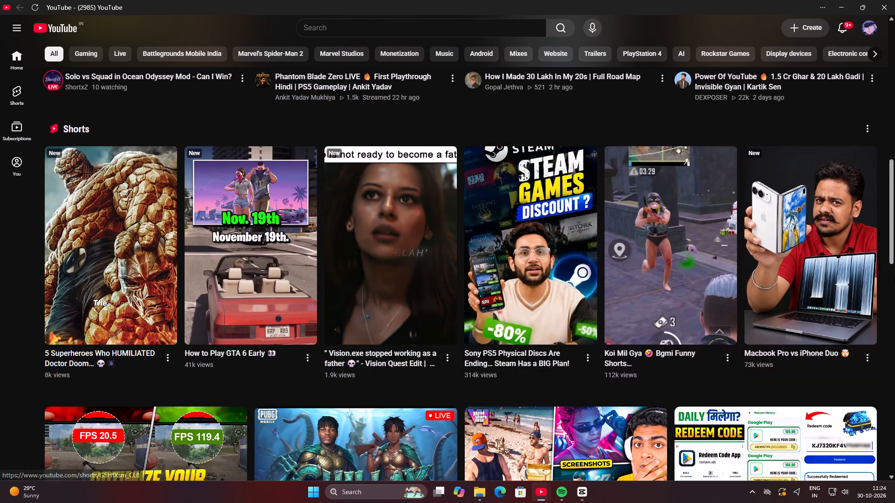
scroll(894, 279, down, 5)
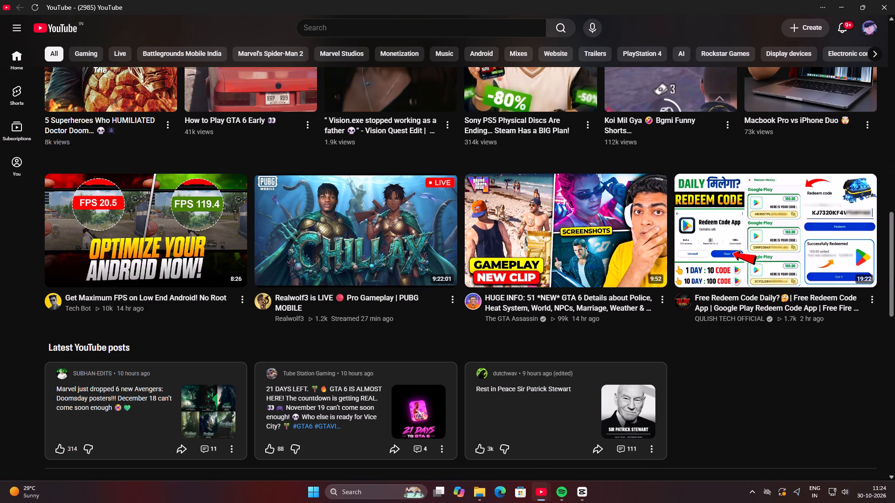
scroll(894, 278, down, 2)
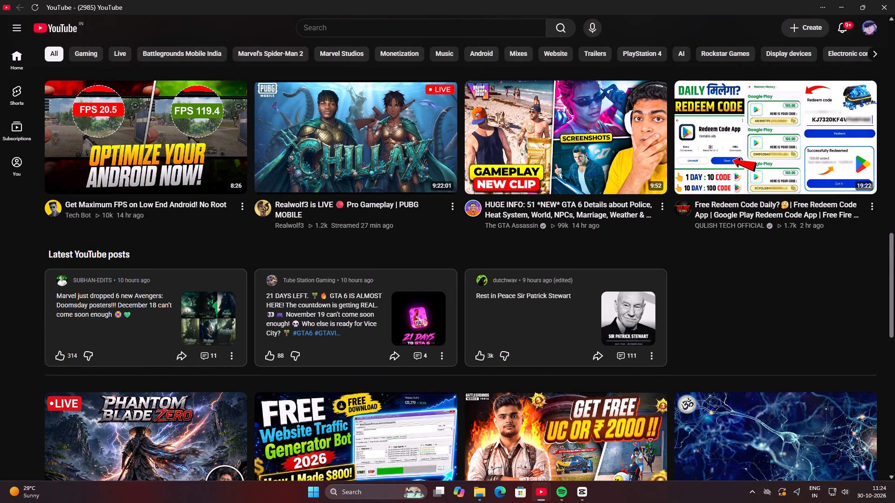
scroll(894, 268, down, 2)
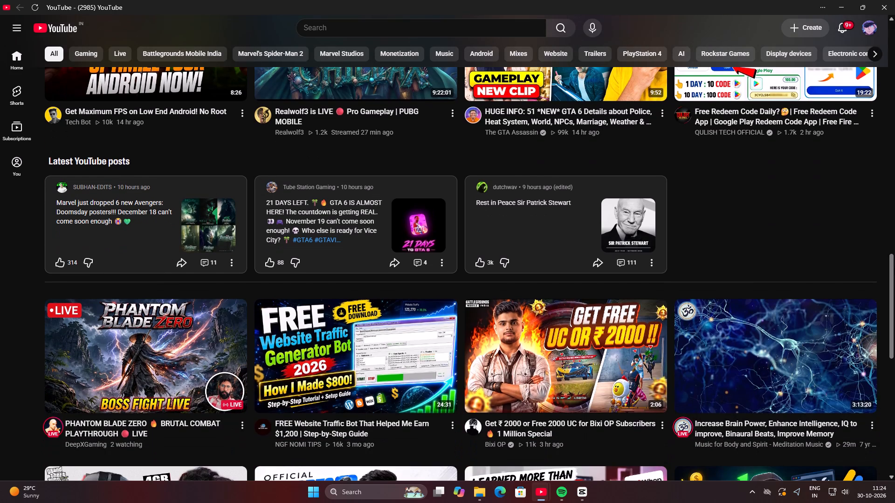
scroll(894, 268, down, 7)
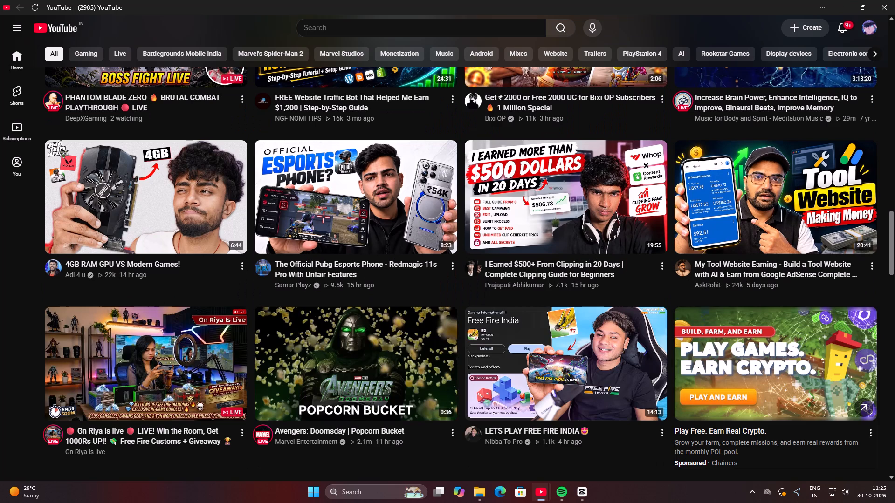
Preview the "Avengers: Doomsday | Popcorn Bucket" video in the home feed, turning its captions off and skipping to different moments.
click(312, 30)
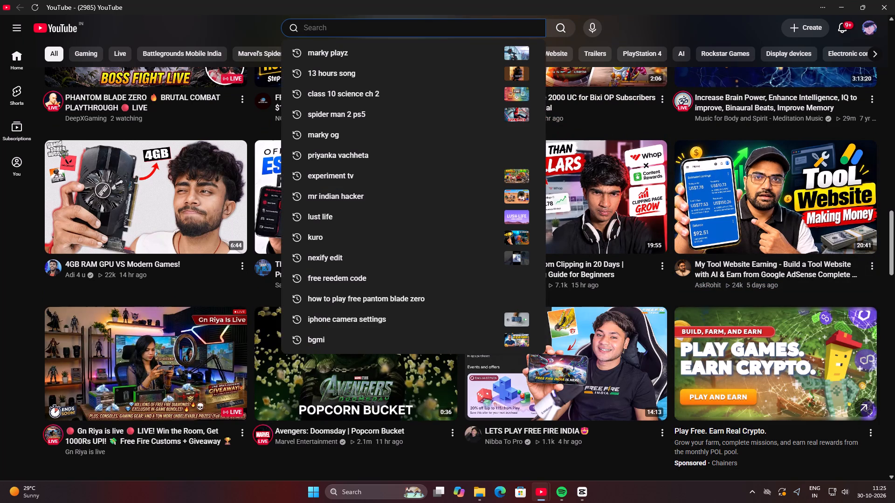
click(256, 27)
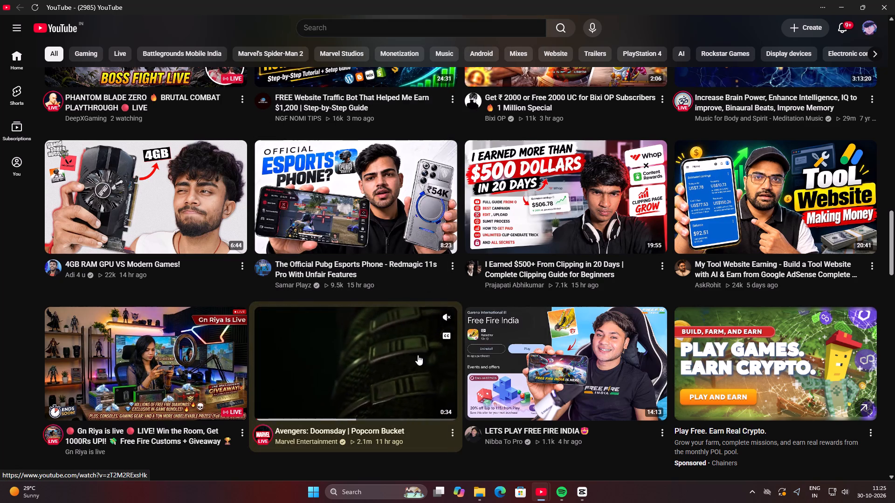
click(447, 337)
click(306, 414)
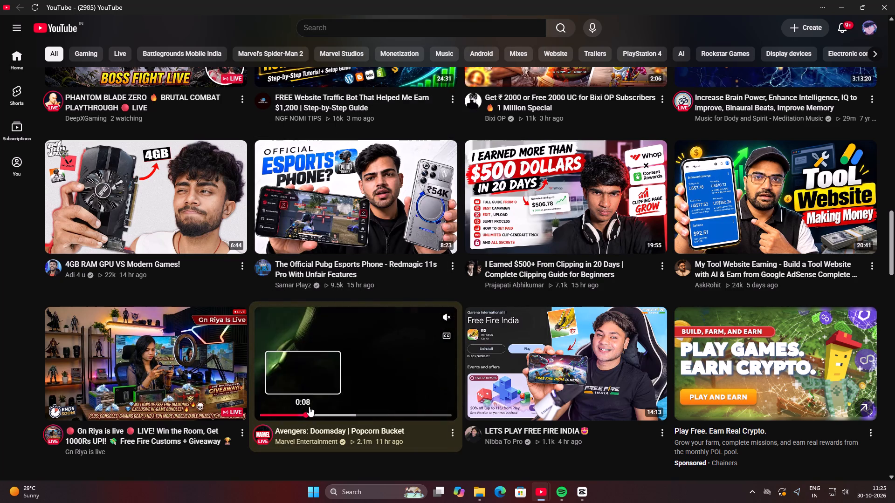
click(342, 416)
click(370, 412)
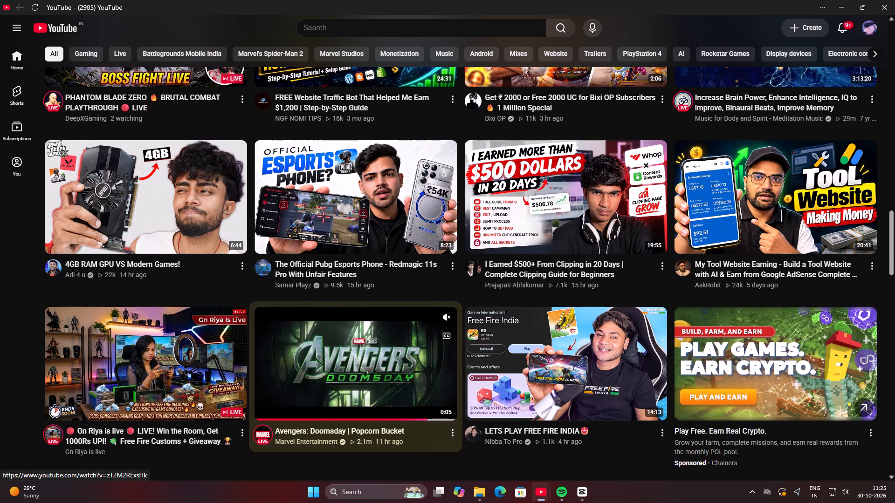
click(298, 416)
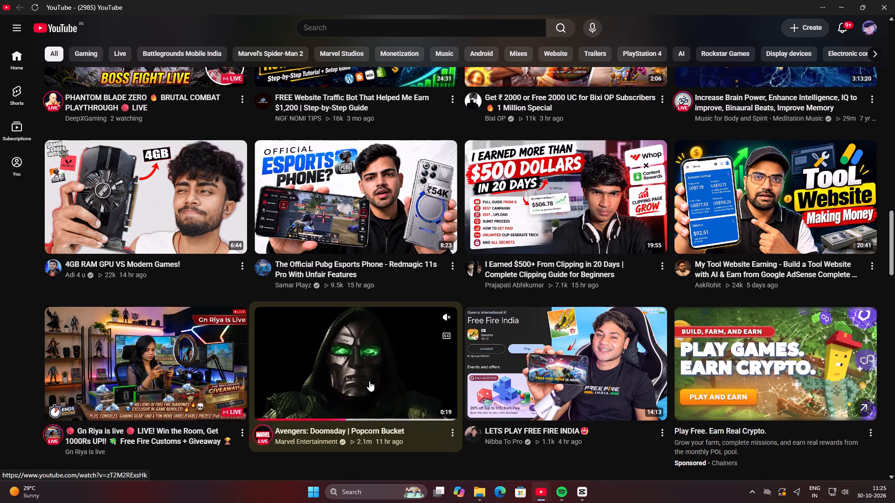
Preview "Why GTA 6 Is My Biggest Opportunity" in the home feed with sound, skipping forward through it.
scroll(394, 364, down, 6)
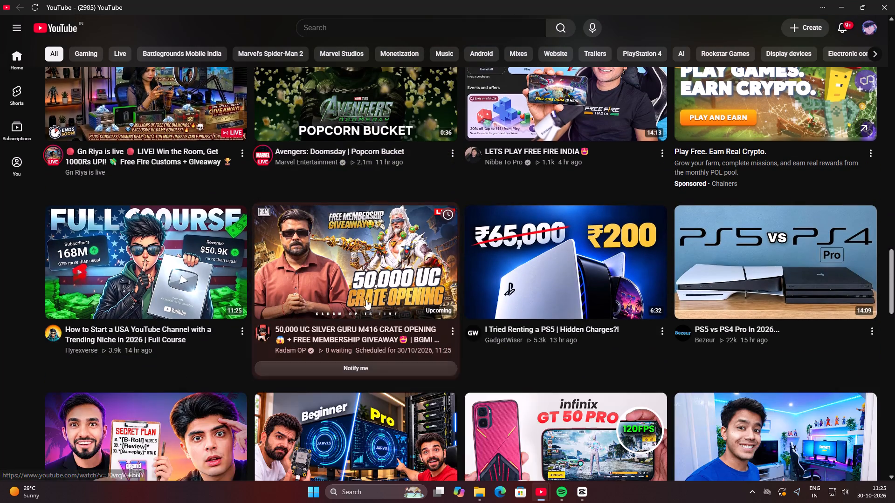
scroll(894, 244, down, 6)
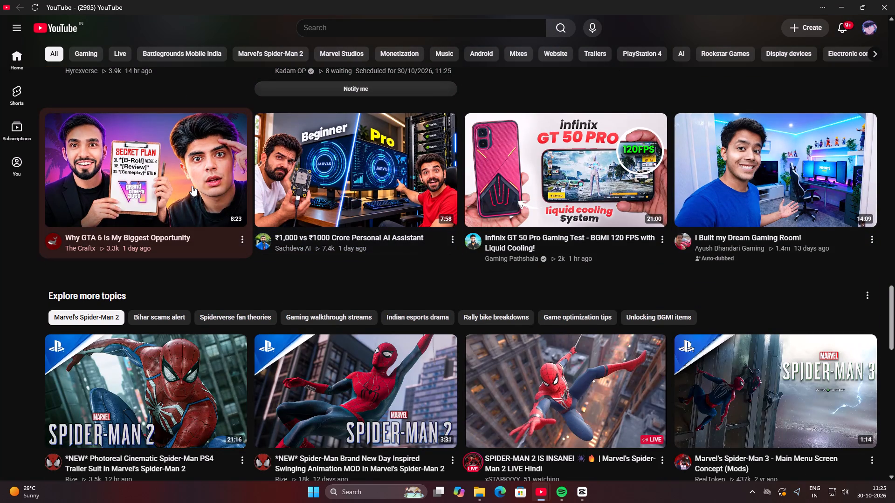
click(235, 120)
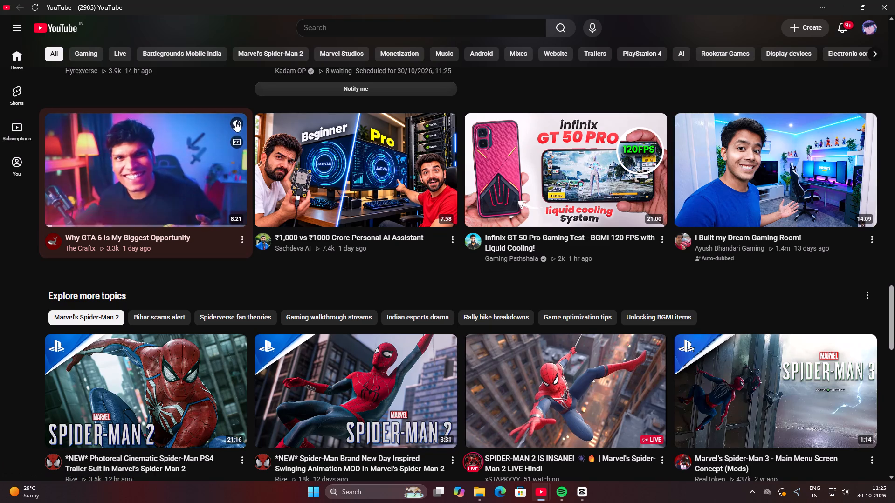
click(137, 220)
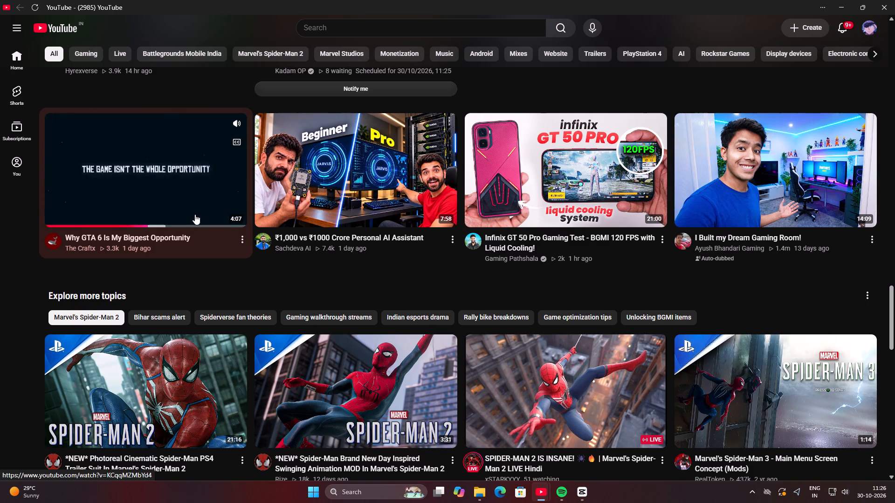
click(194, 217)
click(220, 221)
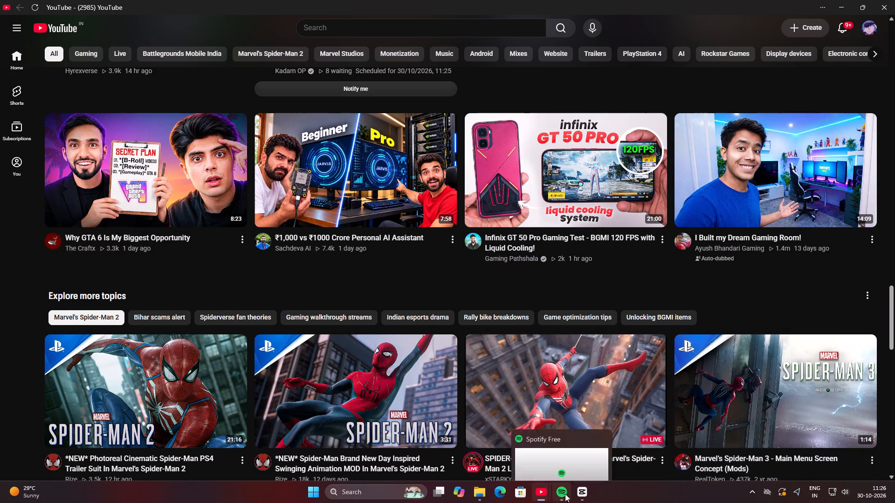
Check the export progress of project 0925 (1) in CapCut and return to the YouTube home feed.
click(585, 495)
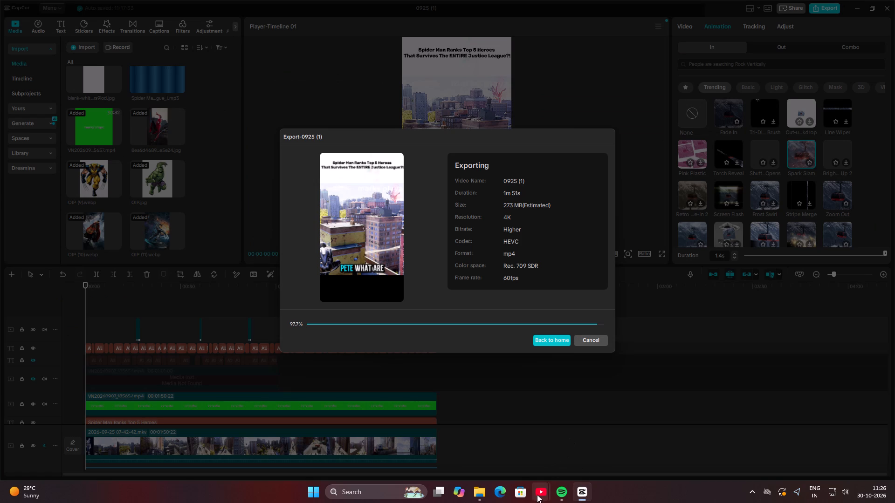
click(566, 456)
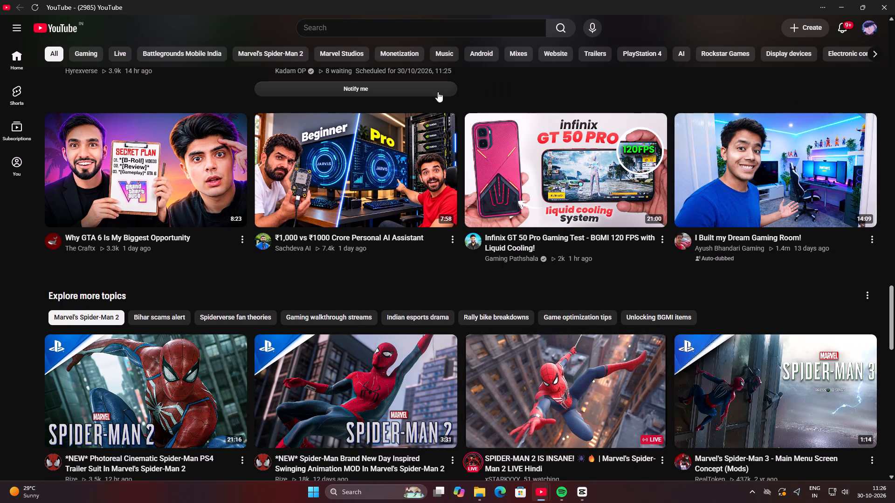
Search YouTube for "lazy gamer spiderman", open the Lazy Gamer channel and look through its latest videos.
click(376, 31)
text(LAZY)
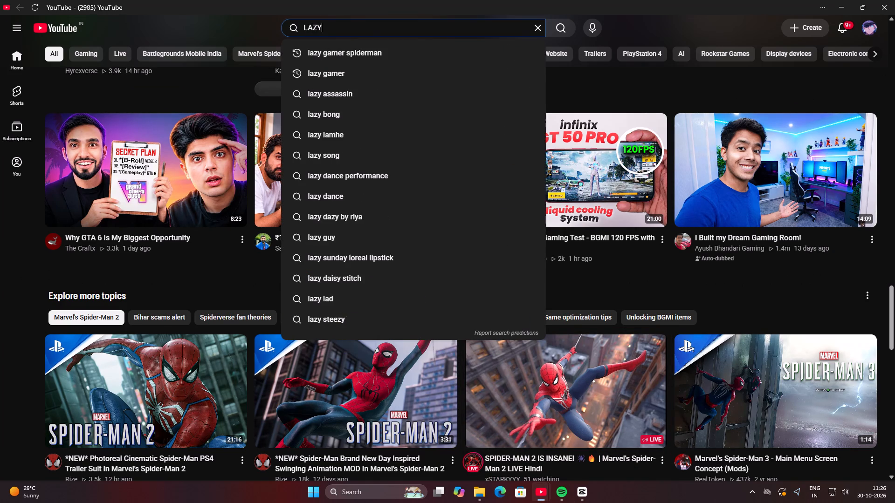
click(413, 57)
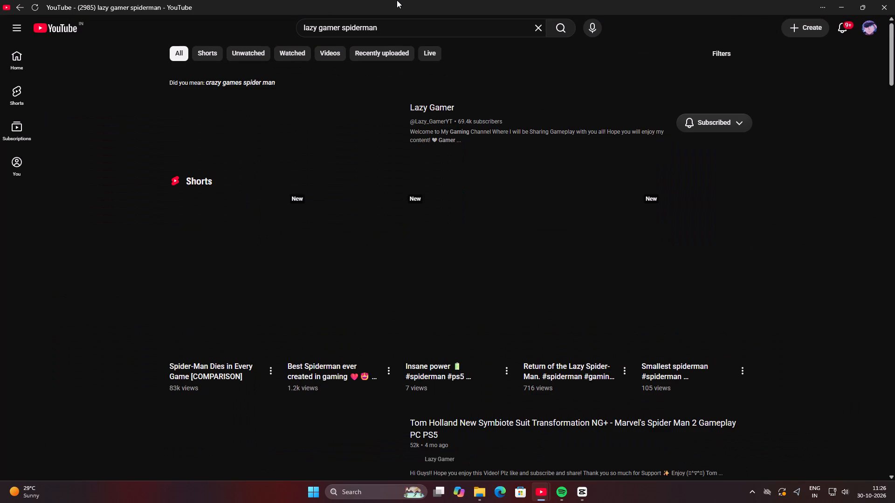
click(296, 122)
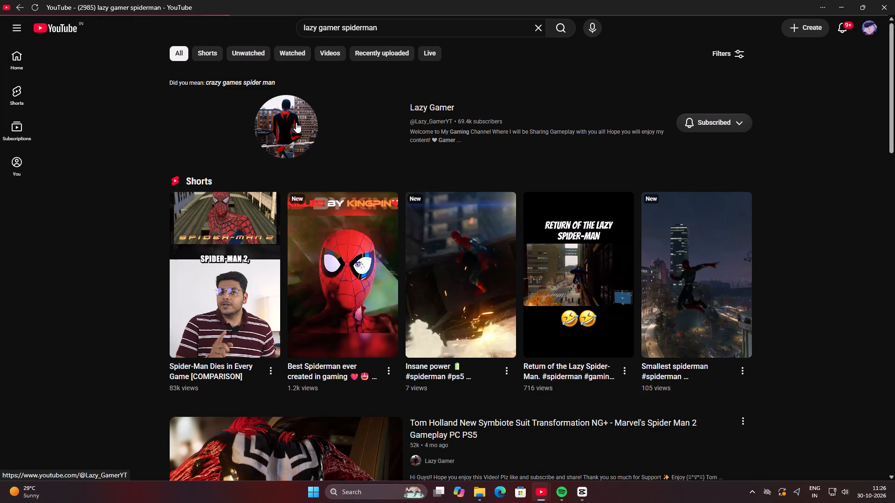
click(206, 234)
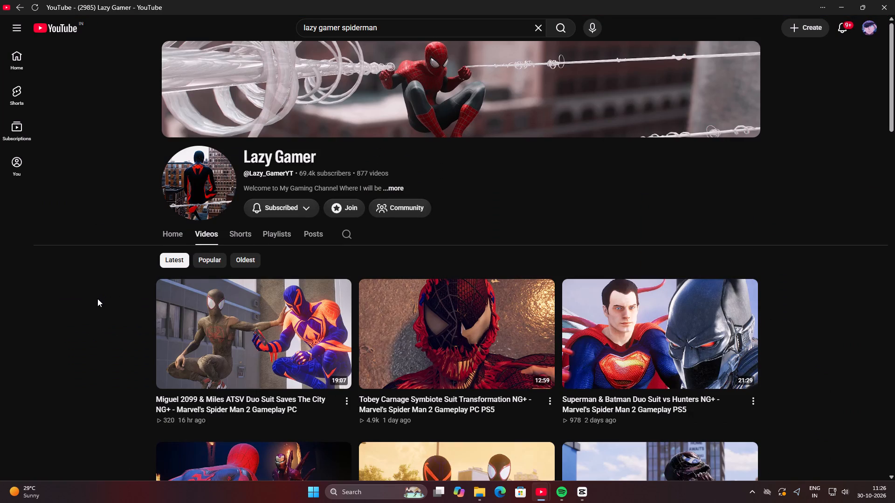
scroll(110, 313, down, 1)
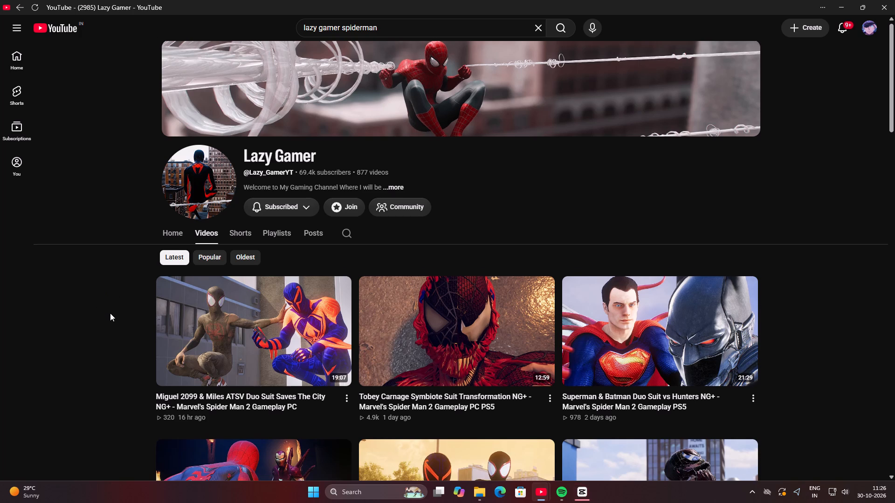
scroll(797, 345, down, 3)
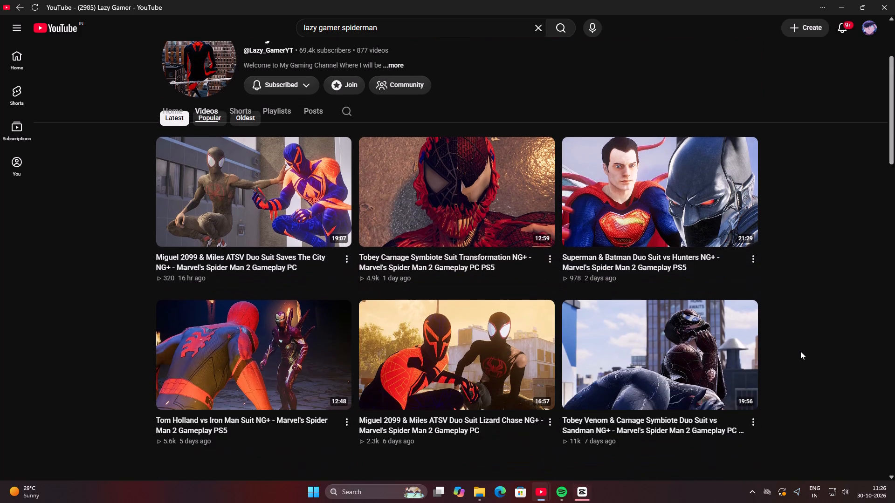
scroll(800, 351, up, 4)
scroll(805, 362, down, 3)
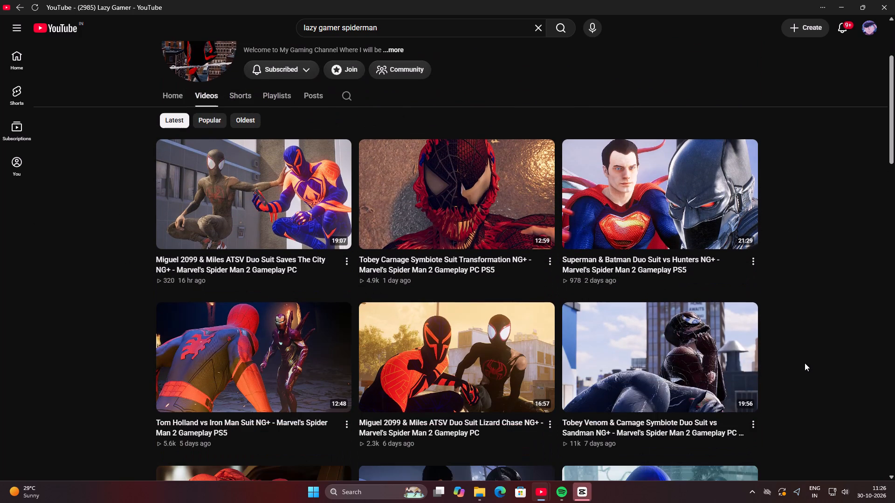
scroll(807, 361, up, 3)
scroll(808, 361, down, 7)
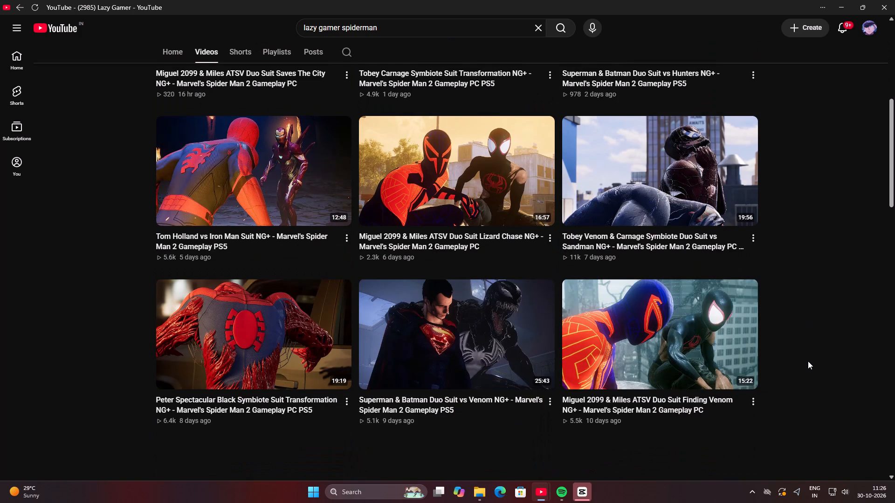
scroll(808, 361, up, 5)
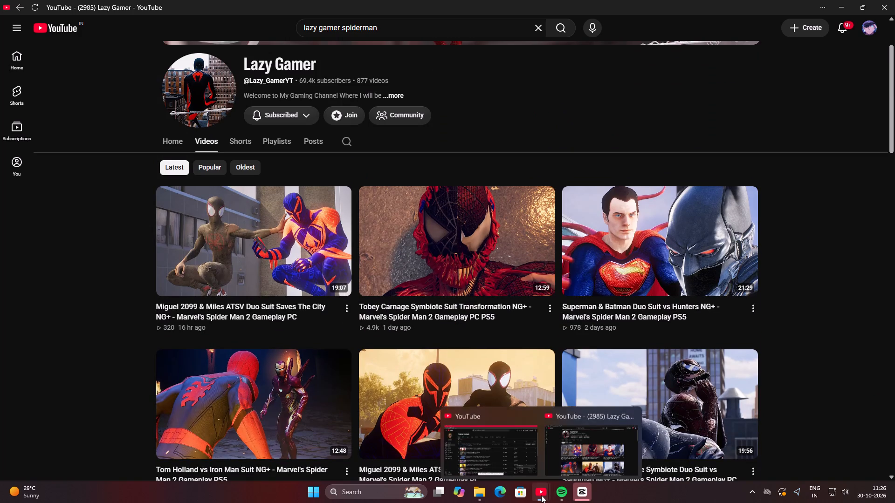
Switch back to YouTube Studio and upload 0925 (1).mp4 from the Downloads folder as a new video.
click(521, 458)
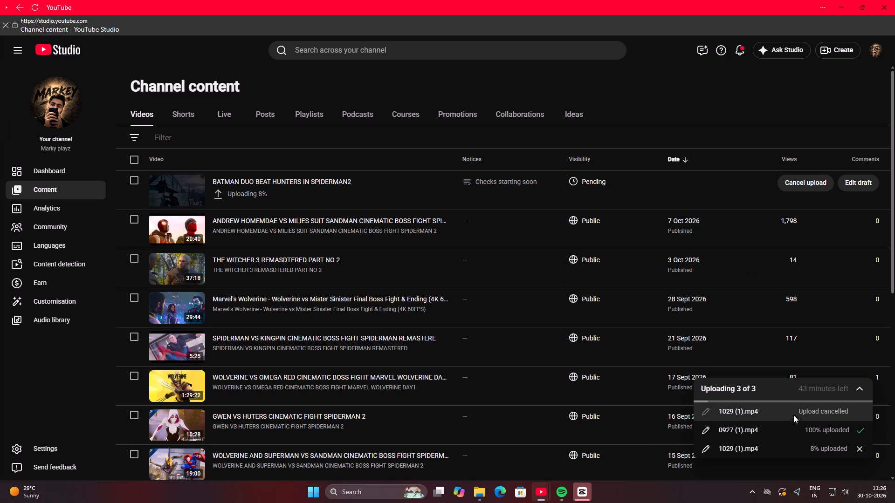
click(824, 54)
click(809, 75)
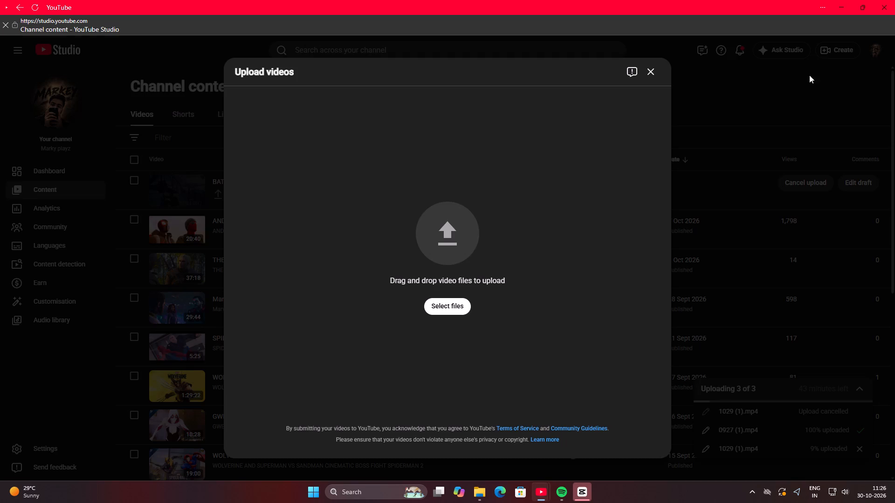
click(459, 309)
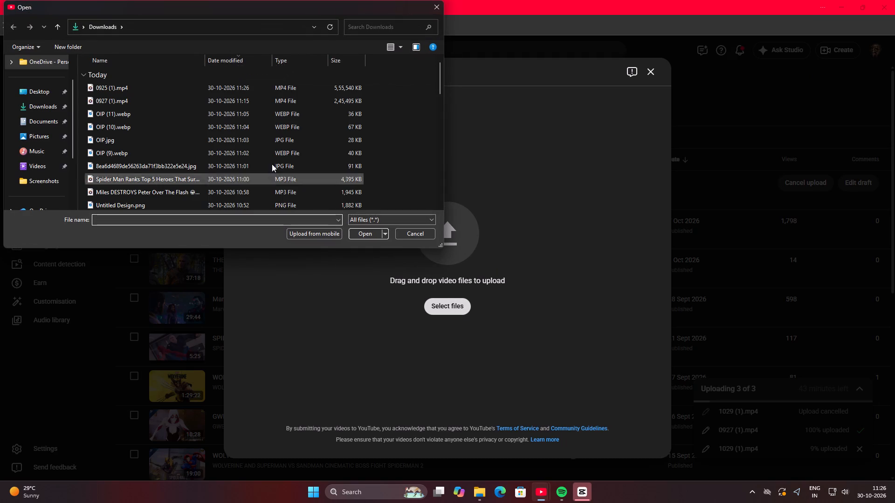
click(195, 87)
click(371, 233)
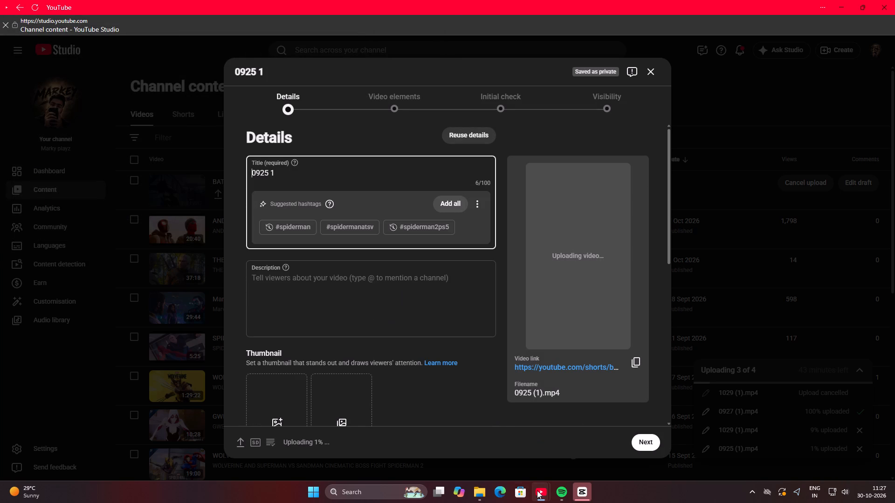
click(394, 493)
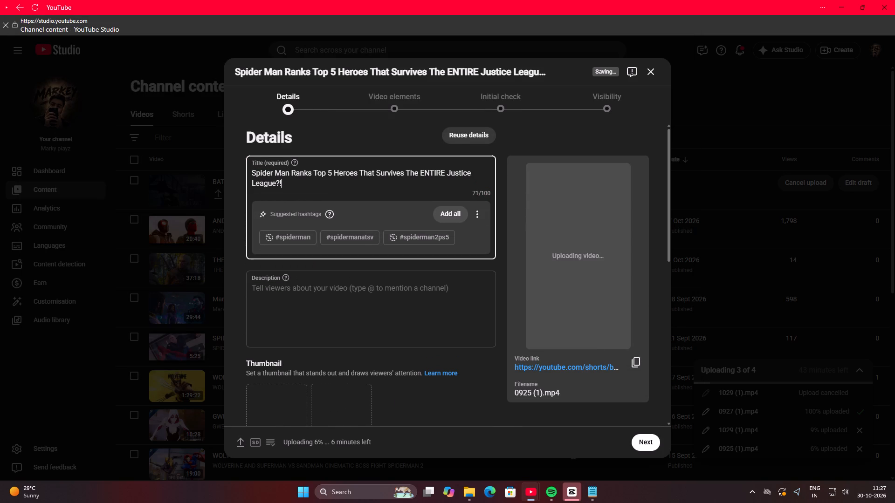
Use the same copied title text as the video's description and close the upload details.
click(275, 287)
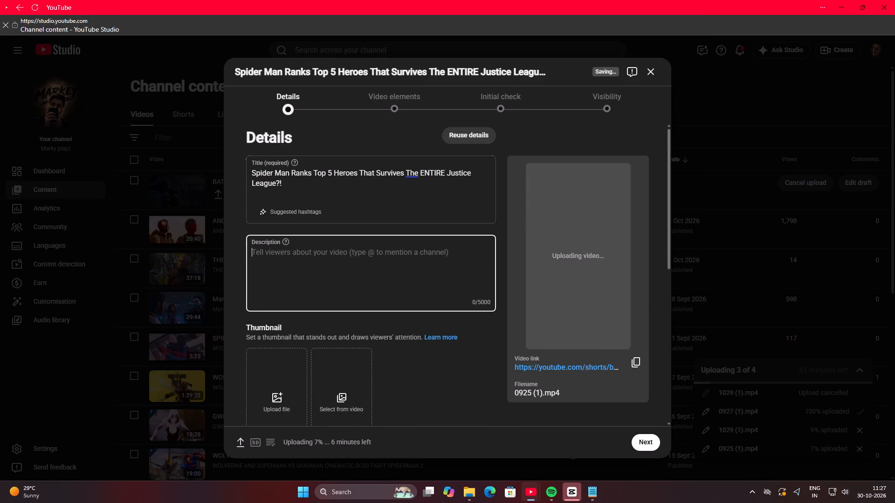
key(ctrl+v)
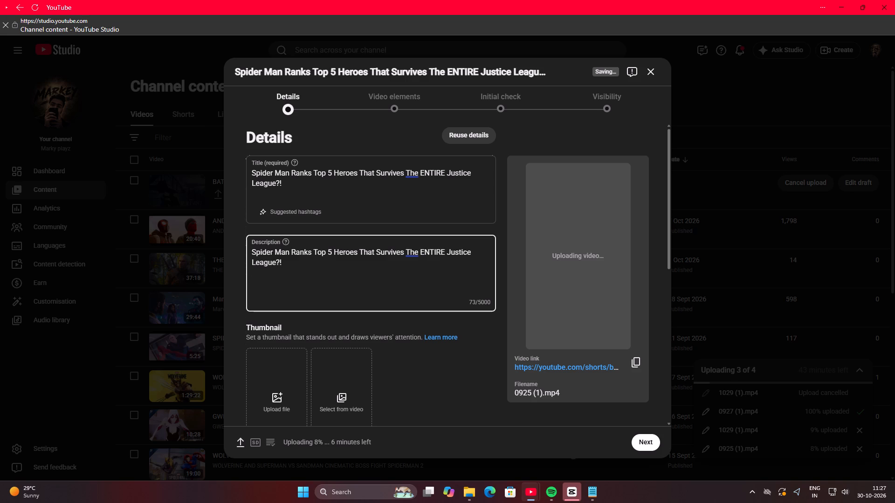
click(651, 77)
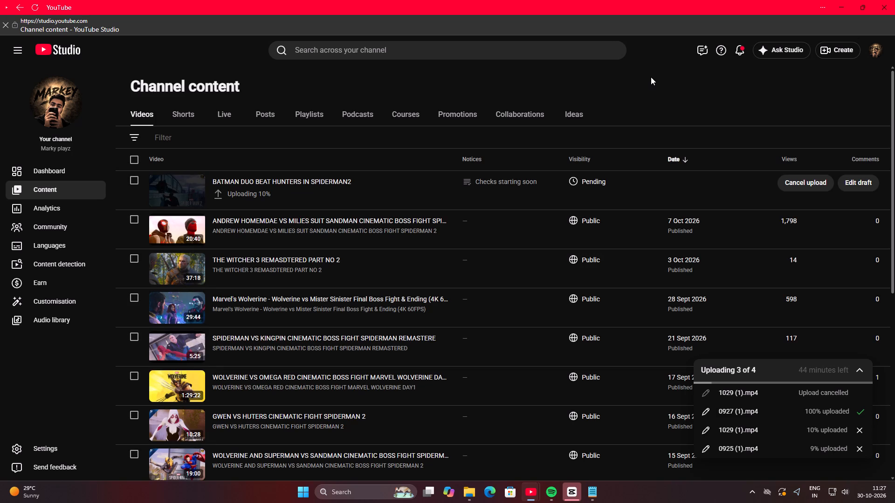
Open the details of 0927 (1).mp4 and set its third suggested video frame, captioned "Comment below subscribe", as the thumbnail.
click(770, 417)
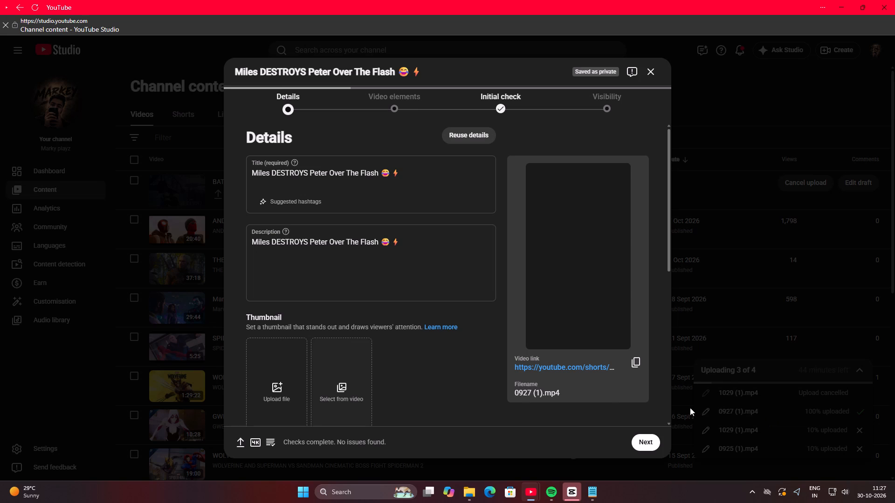
click(345, 387)
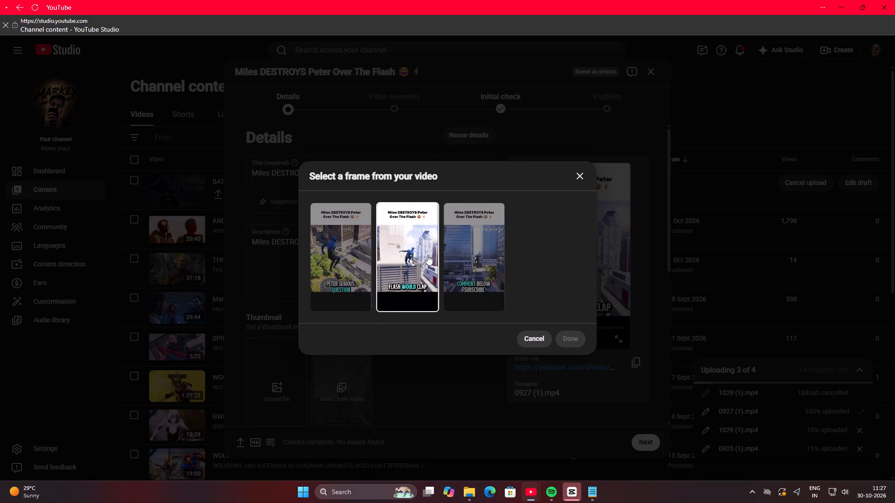
click(468, 256)
click(570, 337)
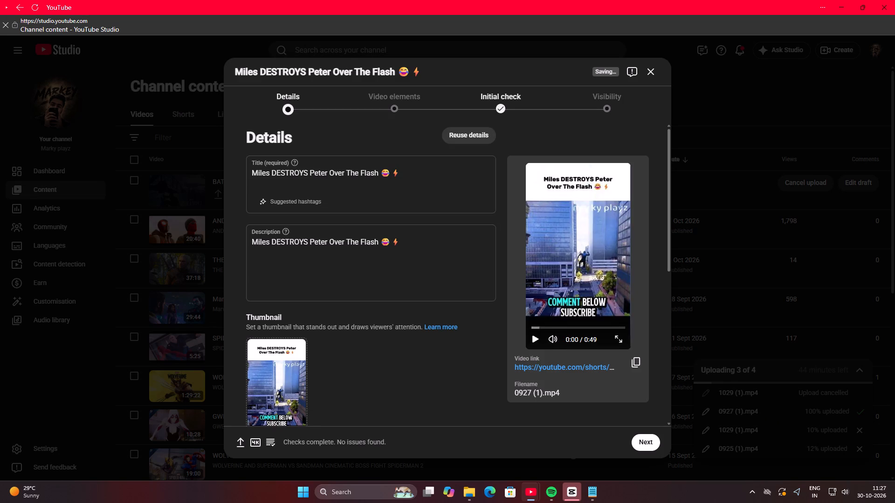
Set the audience of 0927 (1).mp4 to "No, it's not Made for Kids".
click(401, 111)
click(253, 336)
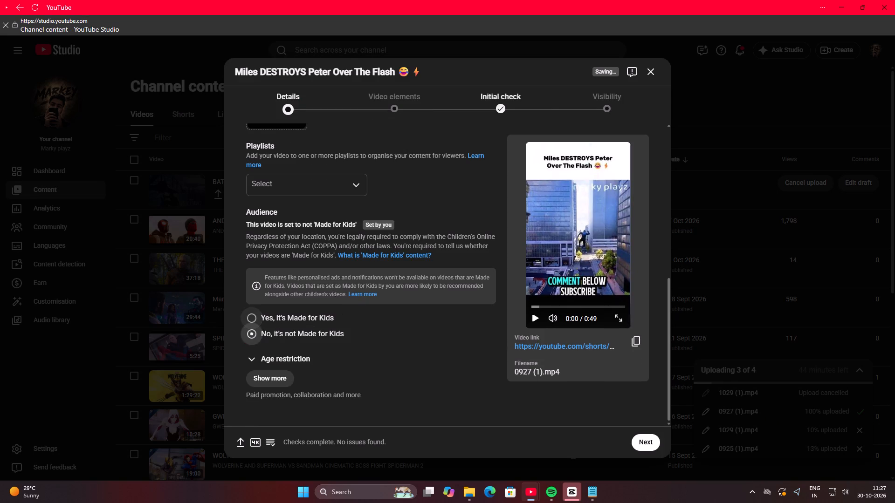
Schedule the 0927 (1).mp4 video to go public on 30 Oct 2026 at 12:00 and close the confirmation.
click(507, 102)
click(604, 106)
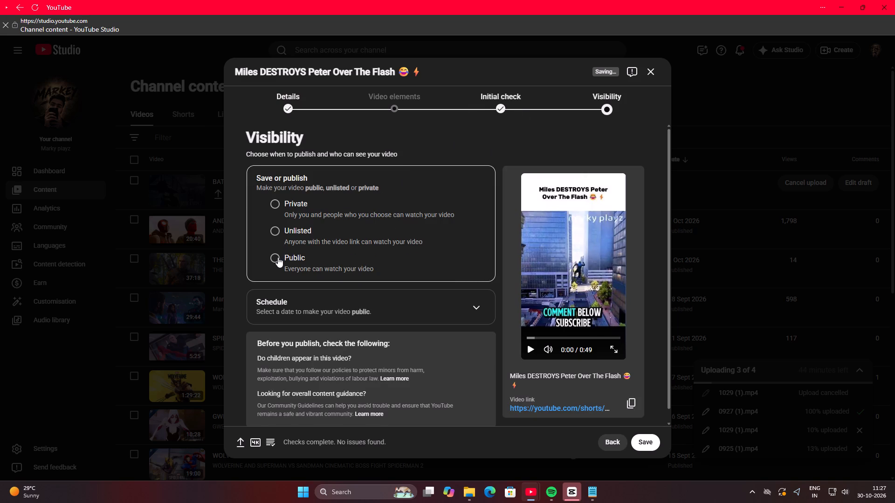
click(278, 257)
click(334, 301)
click(317, 276)
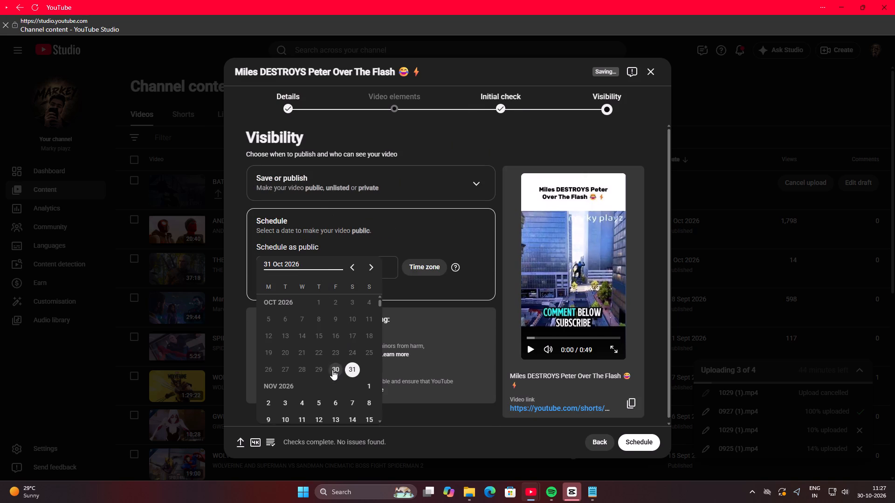
click(332, 370)
click(374, 259)
click(386, 270)
drag(397, 289, 396, 321)
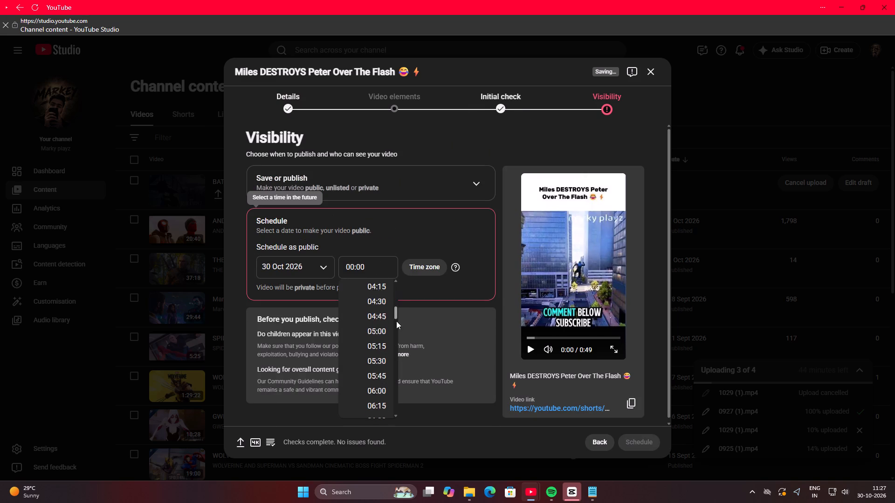
drag(396, 321, 398, 348)
click(388, 336)
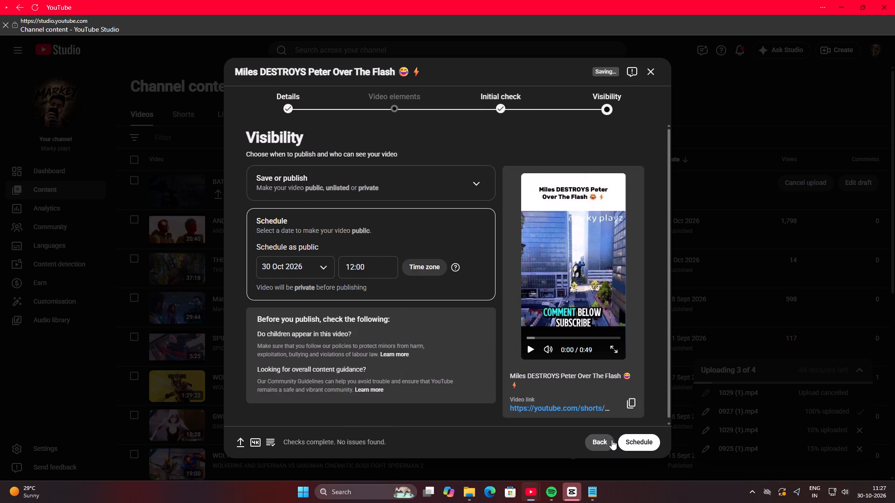
click(621, 442)
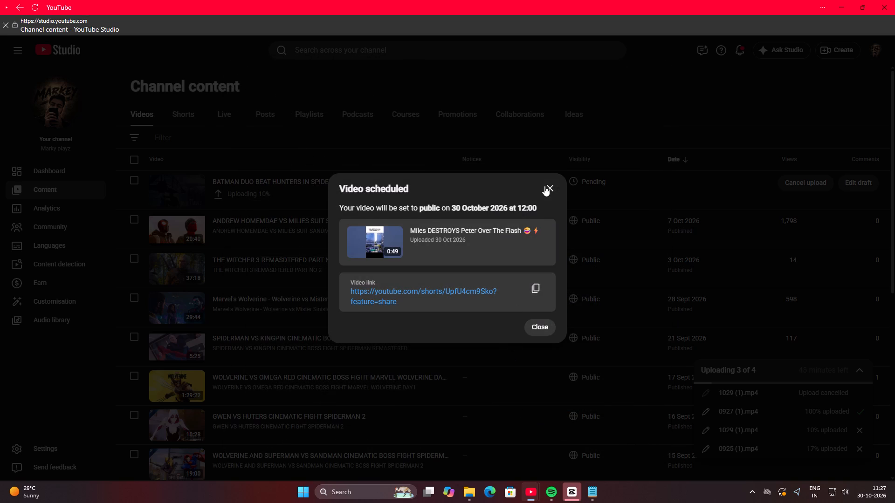
click(548, 179)
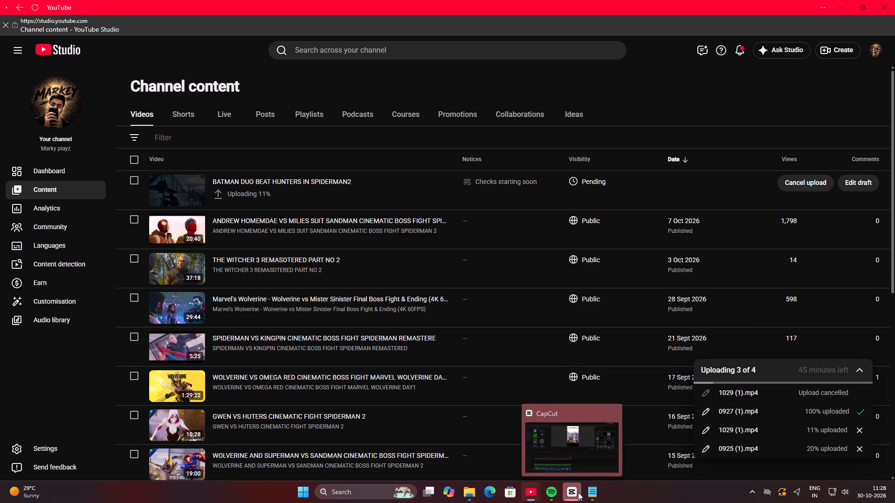
Check the 0925 (1) export in CapCut and switch to the YouTube window showing the Lazy Gamer channel.
click(612, 416)
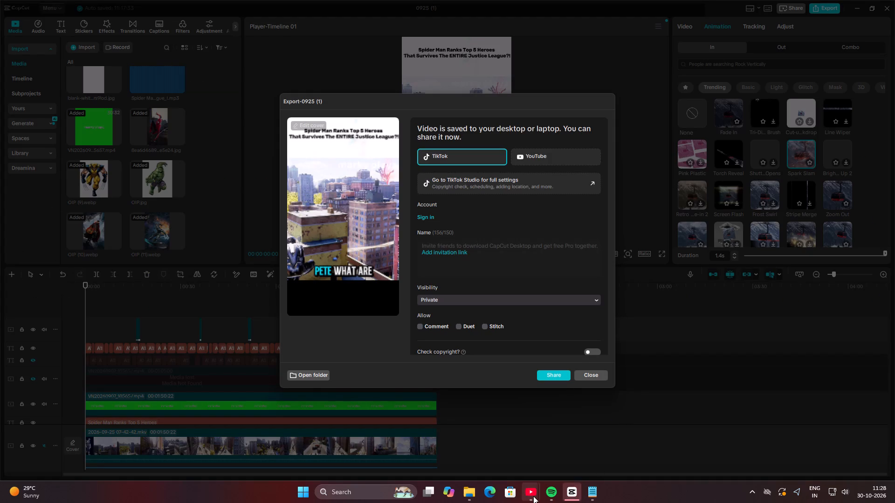
click(533, 496)
click(562, 451)
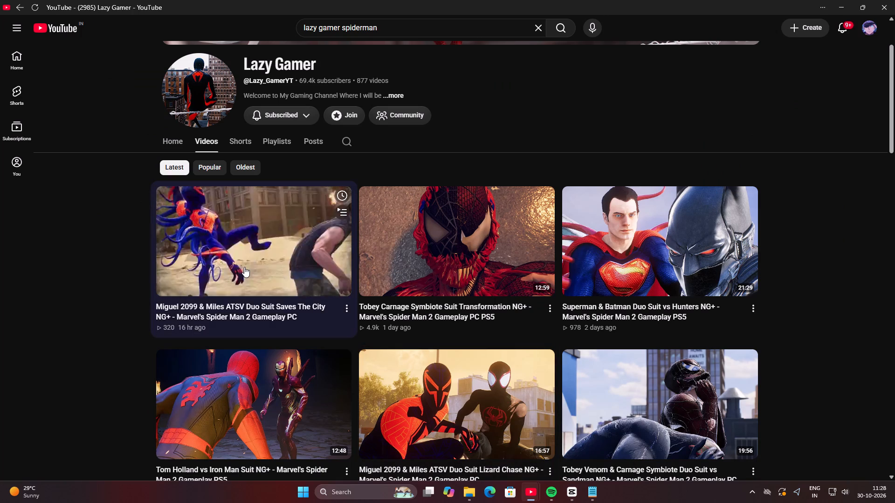
Switch to Edge, search the web for "nexus mods" and open the Nexus Mods site.
click(496, 502)
click(309, 27)
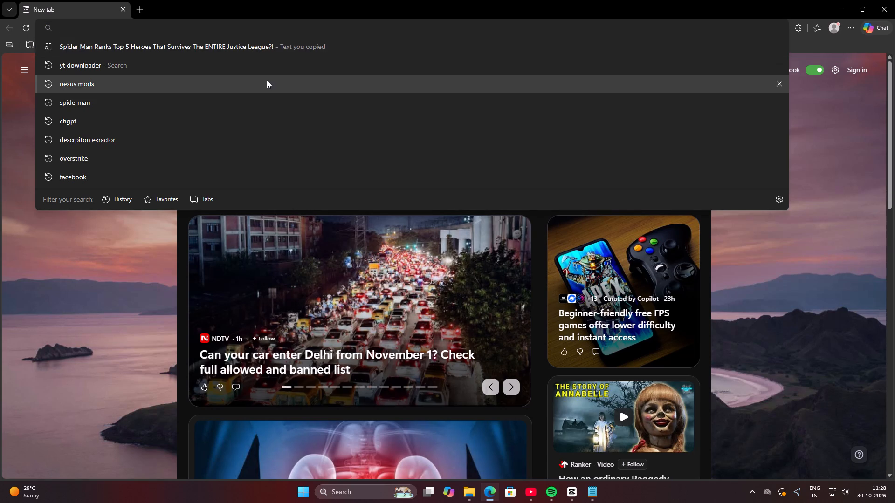
click(267, 80)
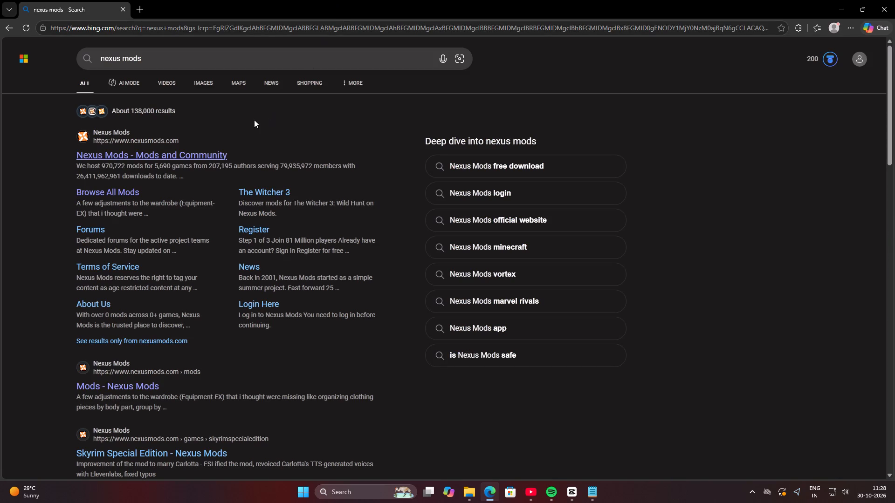
click(205, 150)
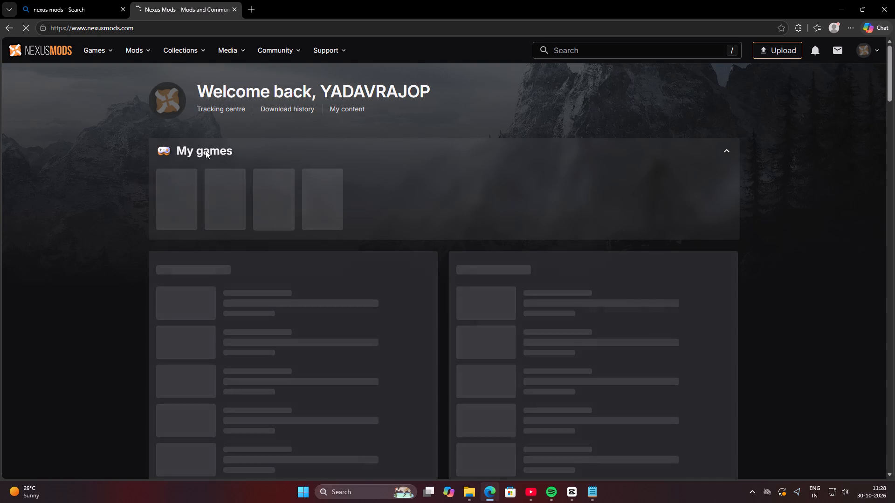
Try to open the Marvel's Spider-Man 2 page from the site search and My games, accepting all cookies.
click(562, 51)
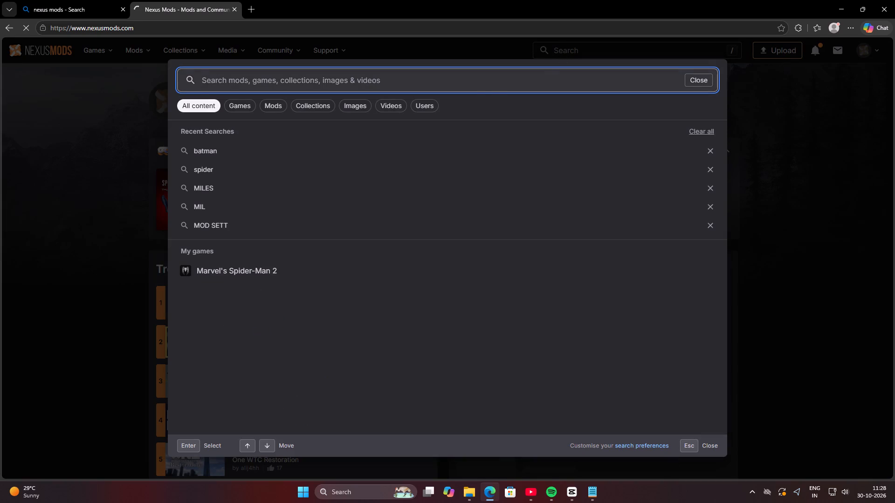
click(340, 81)
click(254, 272)
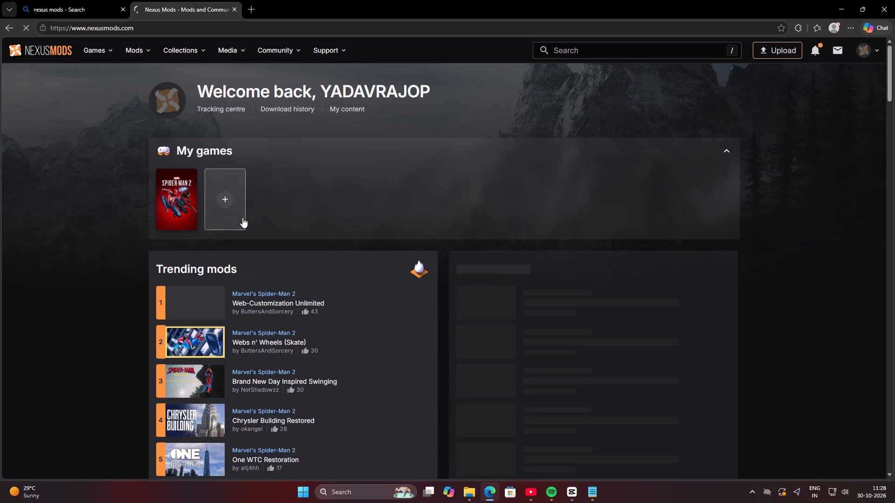
click(173, 206)
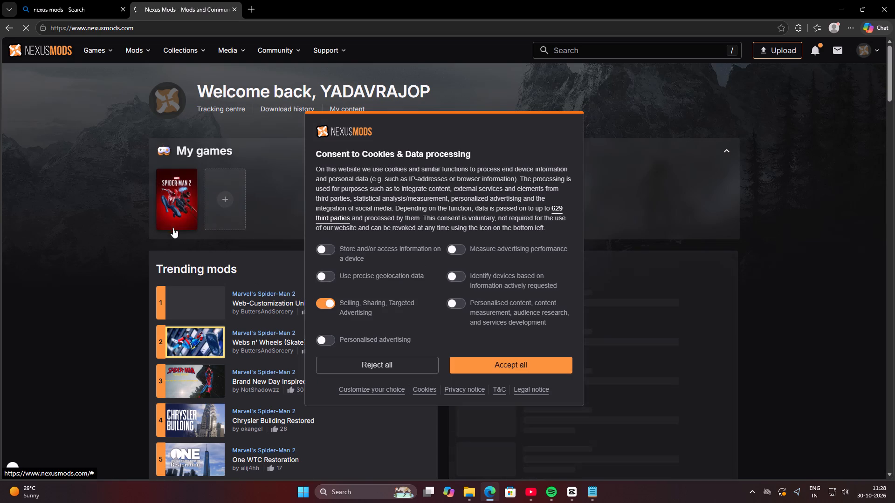
click(181, 204)
click(507, 371)
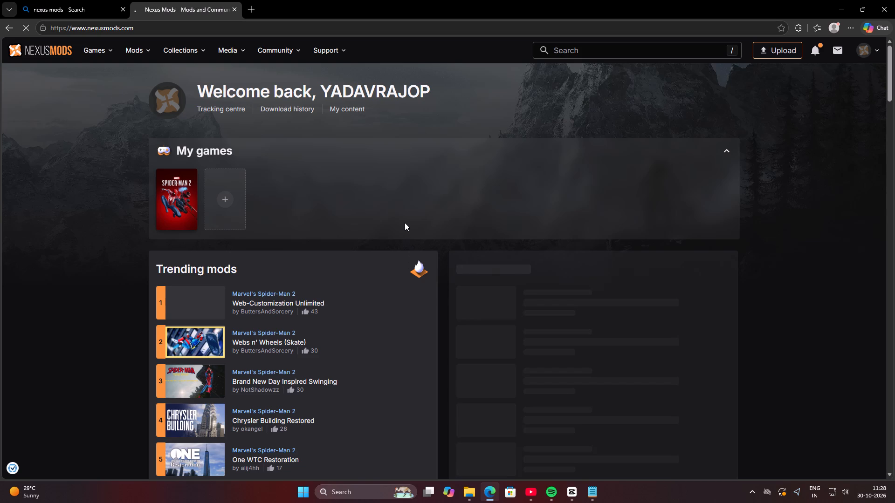
click(188, 211)
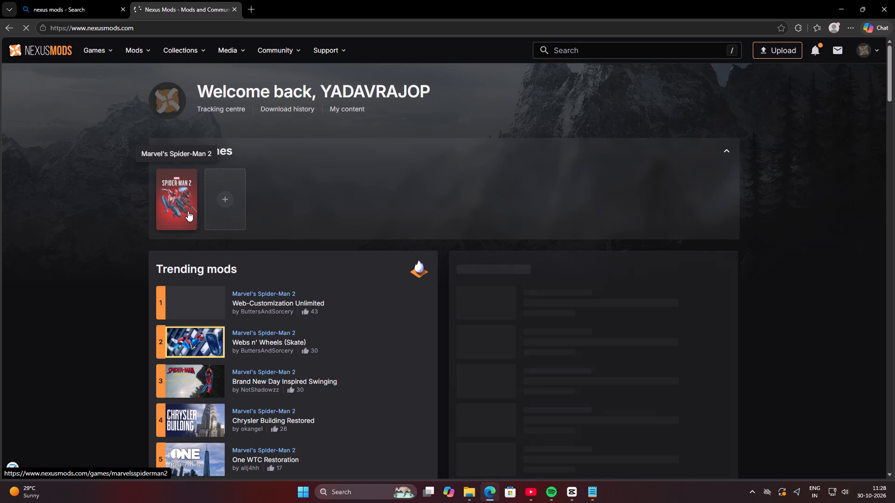
Close and reopen the Nexus Mods site, open the trending mod "Brand New Day Inspired Swinging" and look over its page.
click(237, 10)
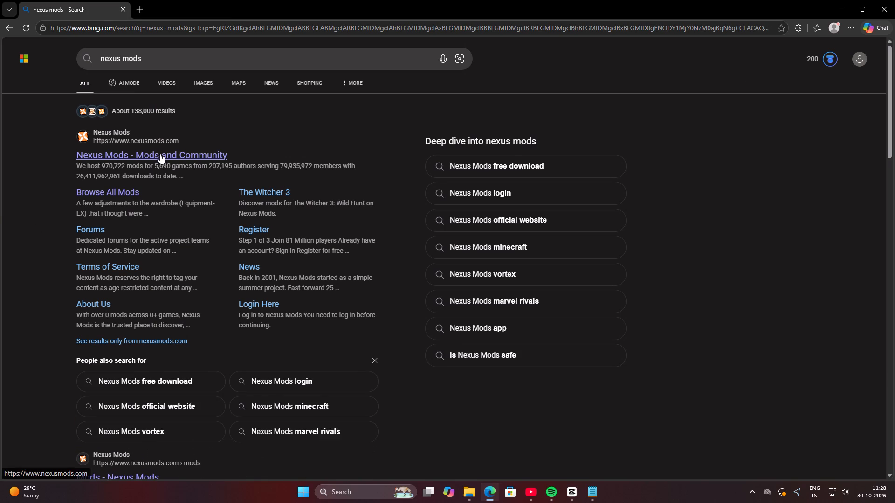
click(160, 154)
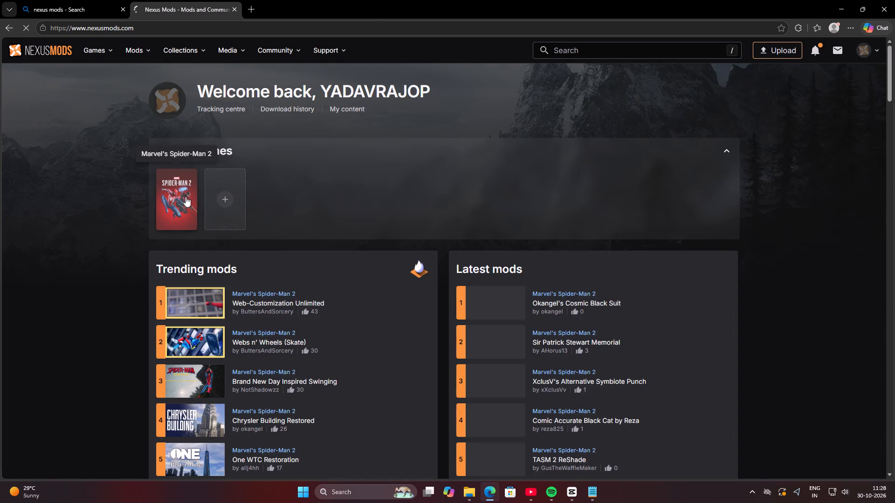
click(181, 197)
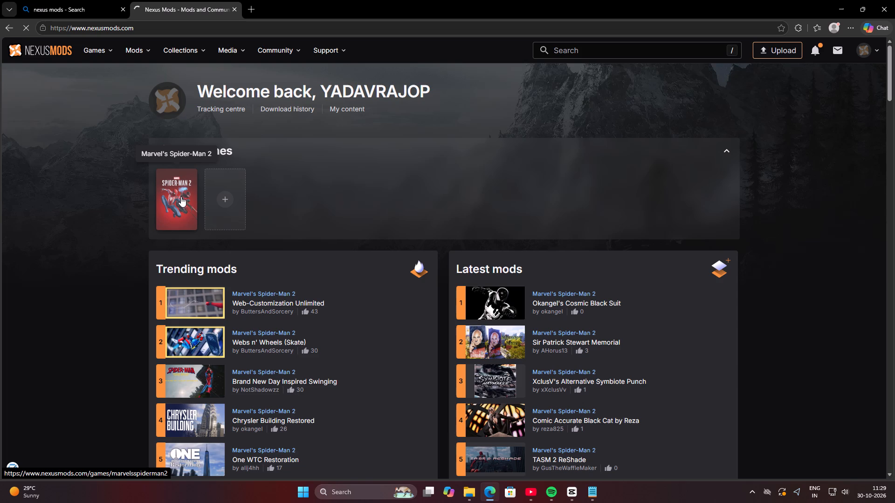
click(269, 369)
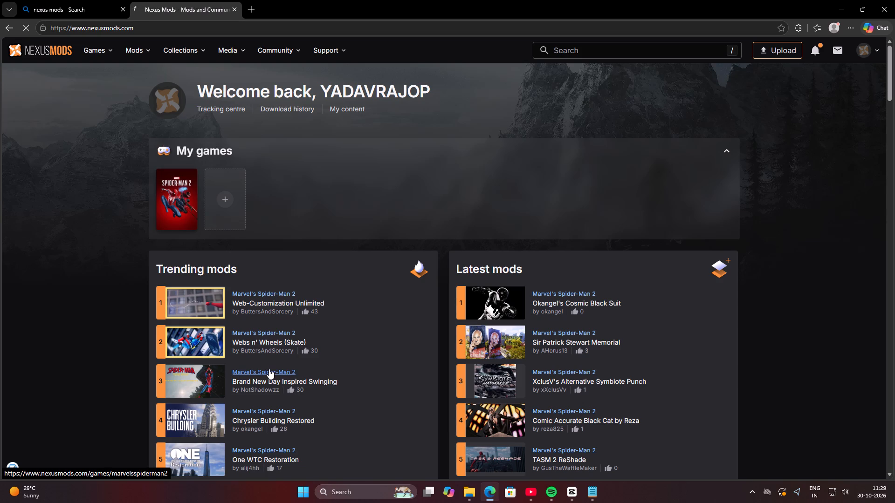
click(269, 369)
click(268, 379)
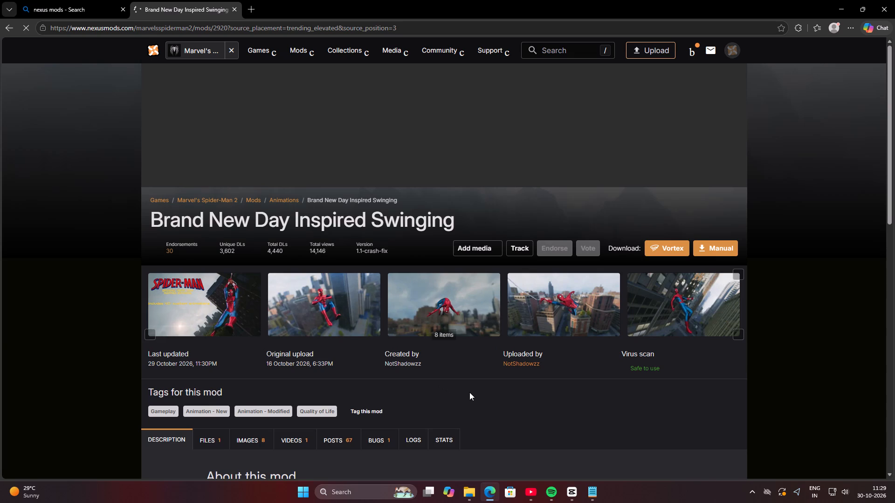
scroll(470, 392, down, 7)
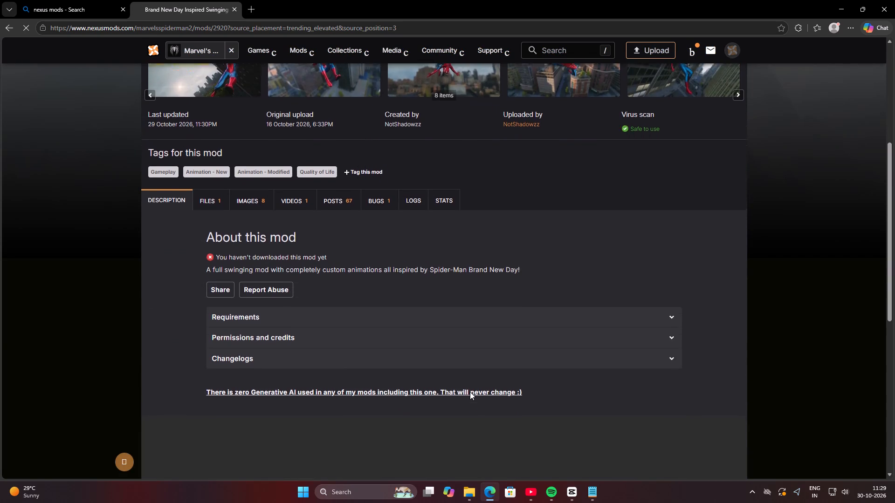
scroll(470, 392, up, 5)
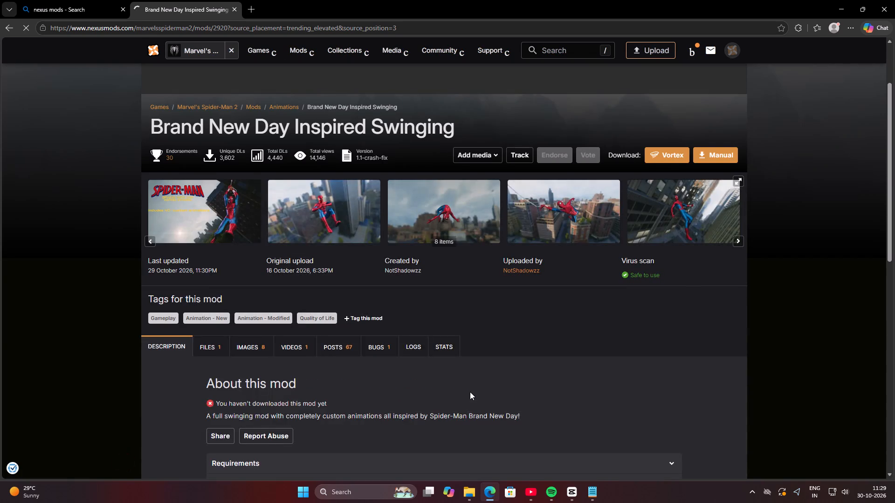